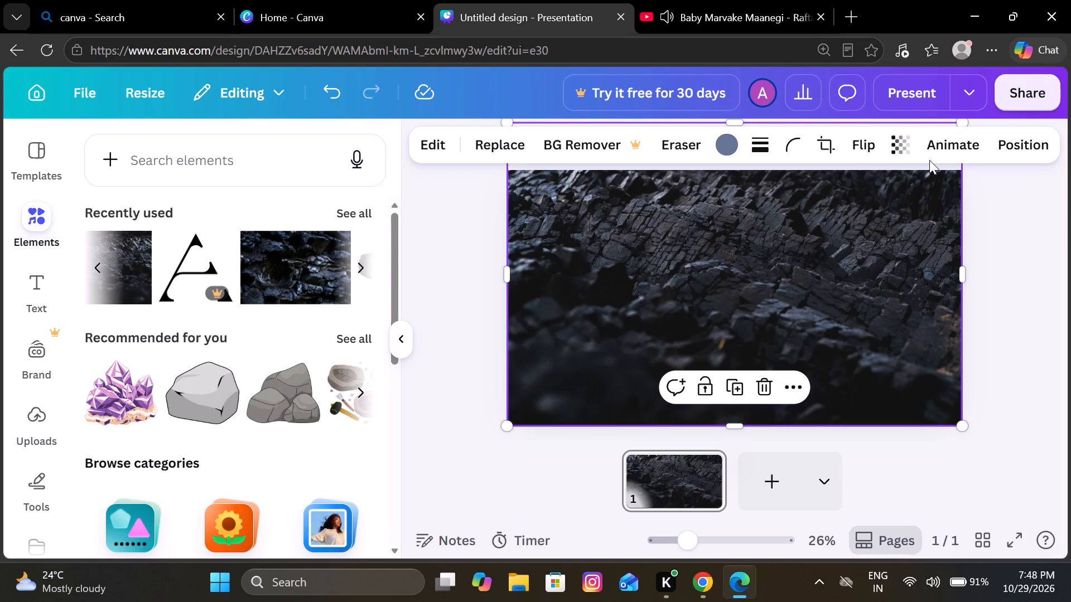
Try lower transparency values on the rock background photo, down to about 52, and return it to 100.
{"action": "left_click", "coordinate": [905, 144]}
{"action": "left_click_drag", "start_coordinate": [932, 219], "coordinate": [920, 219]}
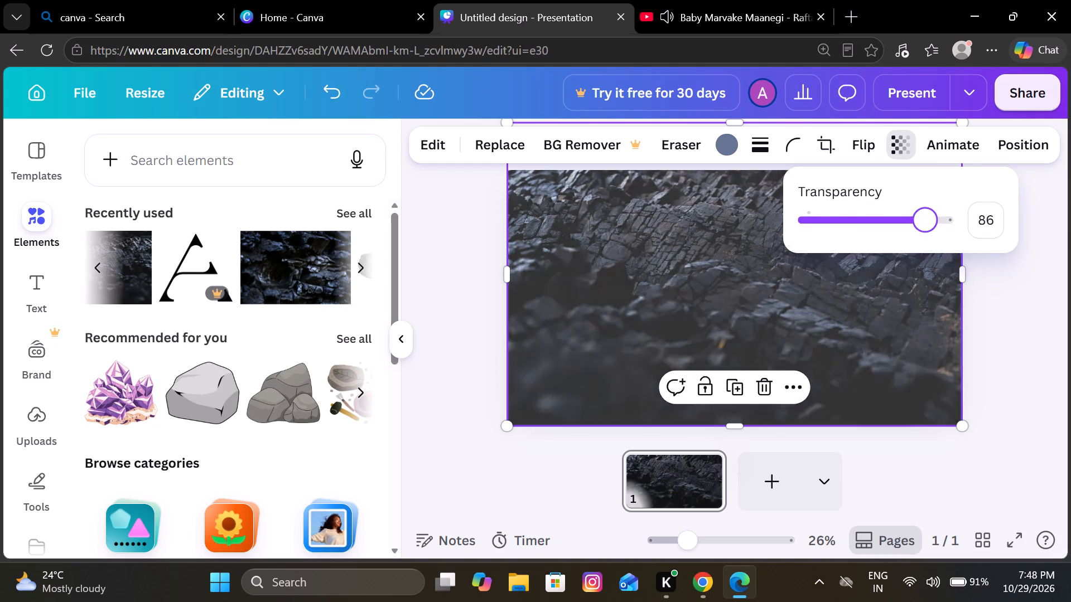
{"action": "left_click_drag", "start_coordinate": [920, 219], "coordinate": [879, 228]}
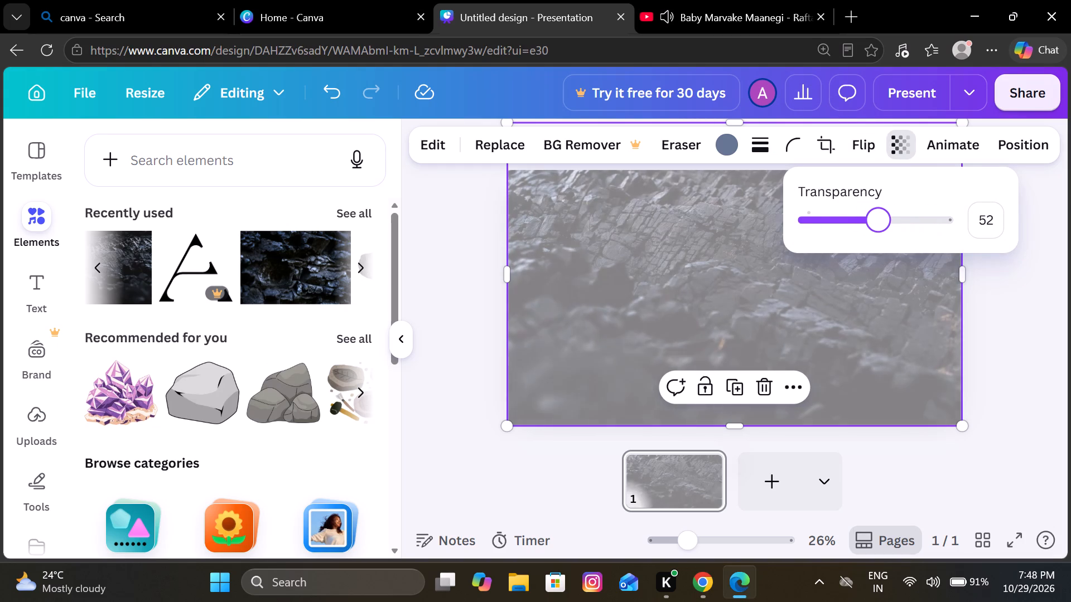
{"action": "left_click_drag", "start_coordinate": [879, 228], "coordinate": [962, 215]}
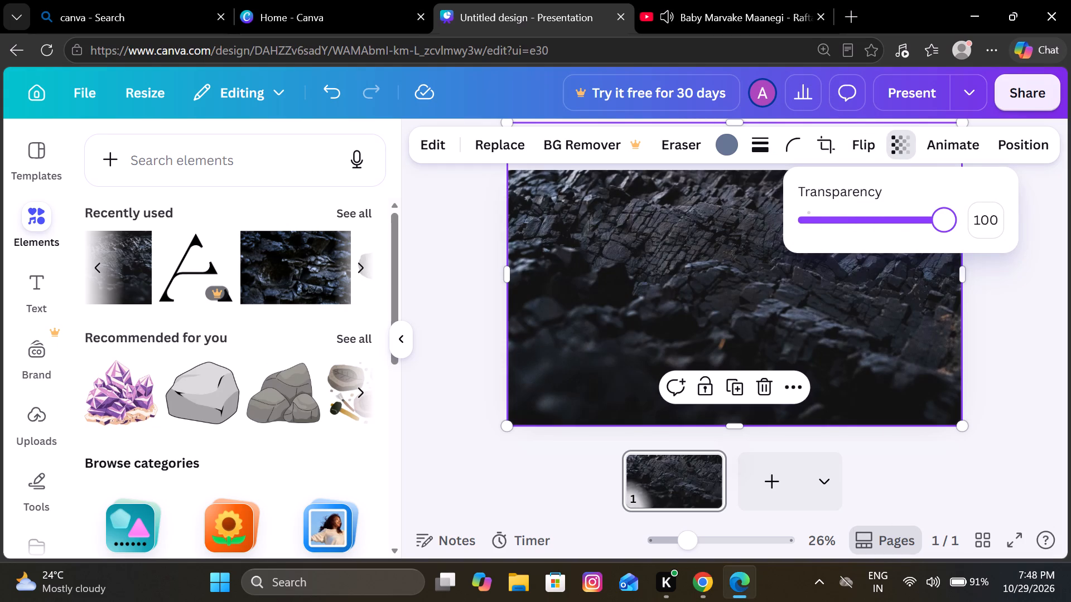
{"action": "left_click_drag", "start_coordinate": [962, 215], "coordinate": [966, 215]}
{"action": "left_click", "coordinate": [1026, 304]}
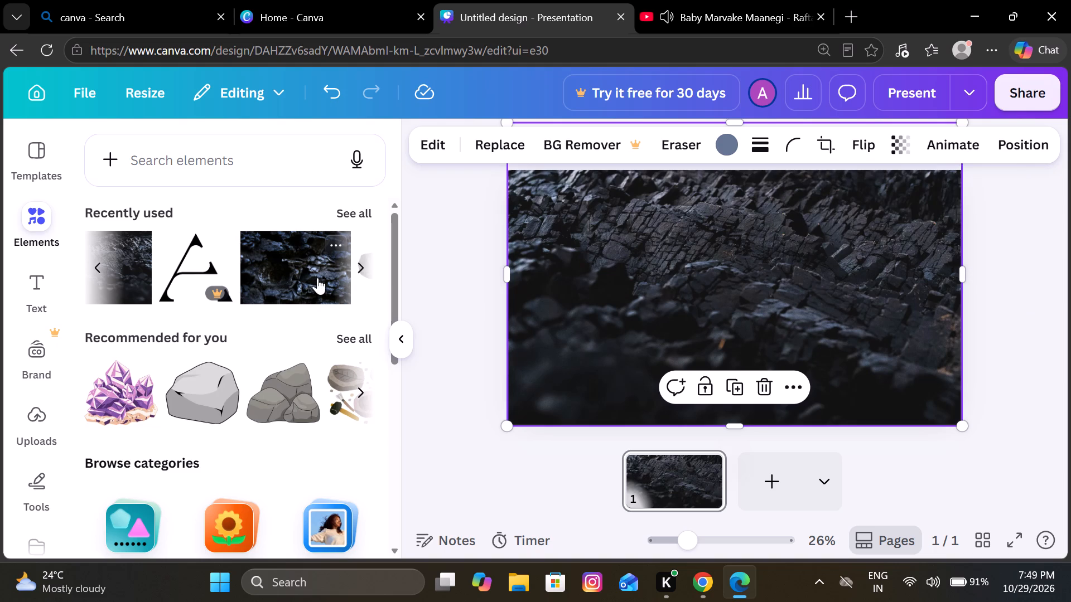
Add the long mossy stone slab from the recently used elements and move it over the lower half of the page.
{"action": "scroll", "coordinate": [317, 275], "scroll_direction": "left", "scroll_amount": 2}
{"action": "left_click", "coordinate": [317, 275]}
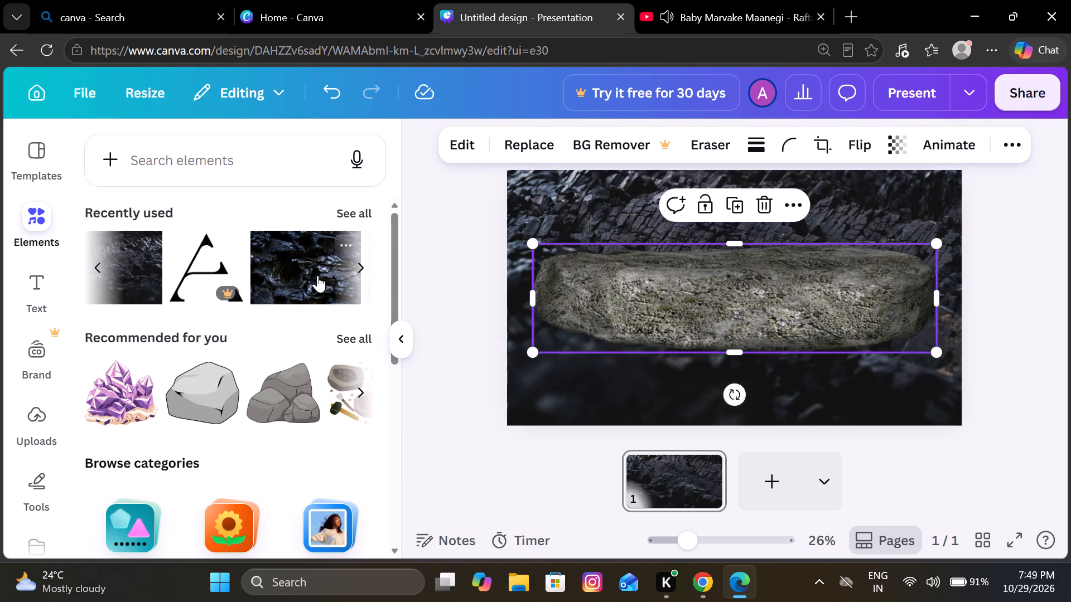
{"action": "left_click_drag", "start_coordinate": [792, 274], "coordinate": [953, 344]}
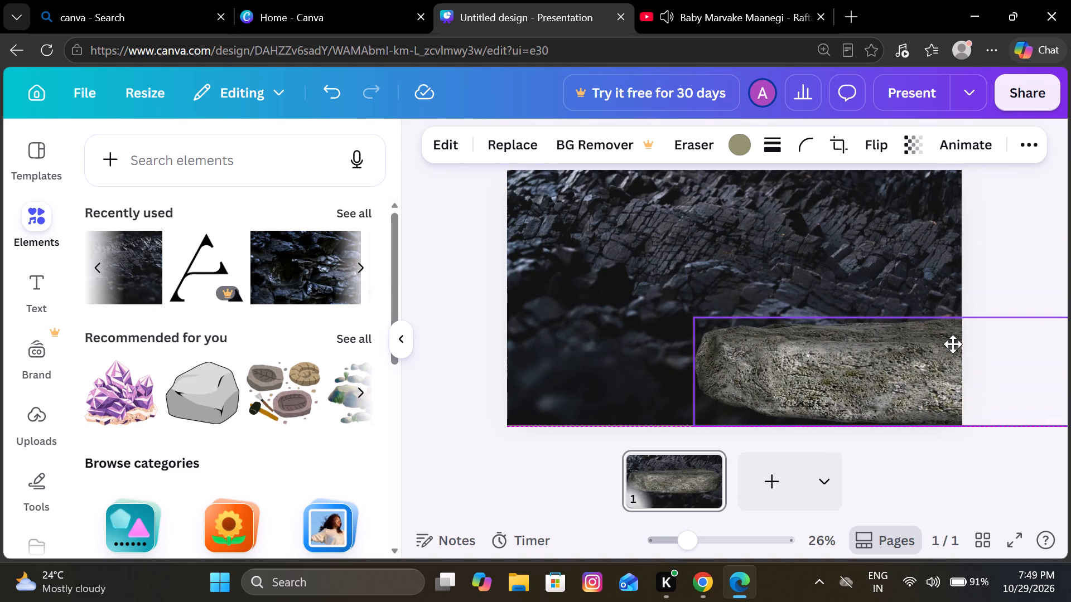
{"action": "left_click_drag", "start_coordinate": [953, 344], "coordinate": [945, 352]}
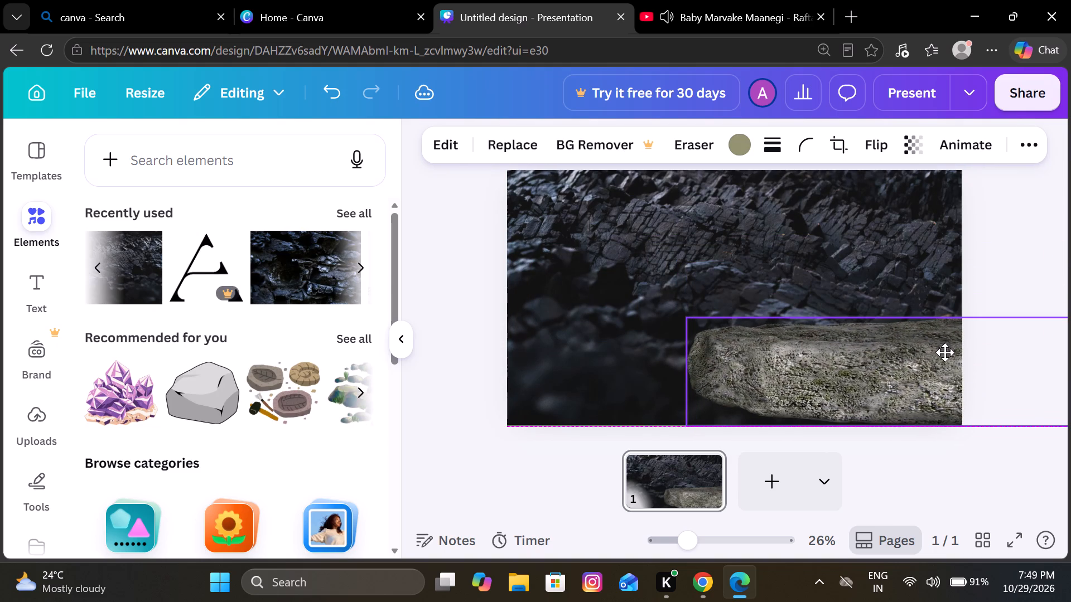
{"action": "left_click_drag", "start_coordinate": [945, 352], "coordinate": [755, 314]}
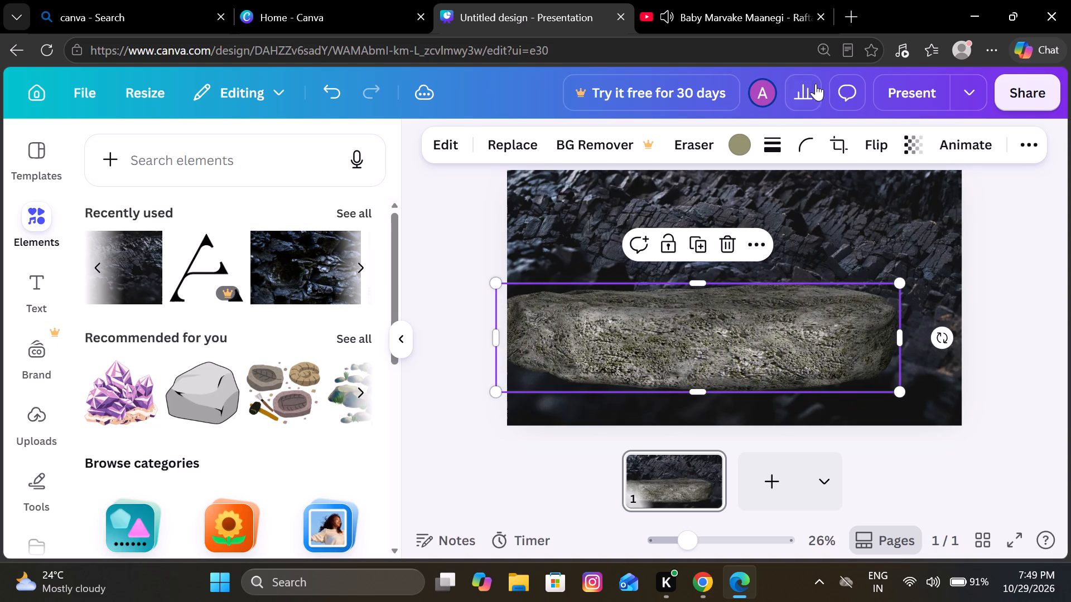
Flip the stone slab horizontally and place it in the page's lower-right corner, extending past the right edge.
{"action": "left_click", "coordinate": [872, 141]}
{"action": "left_click", "coordinate": [861, 192]}
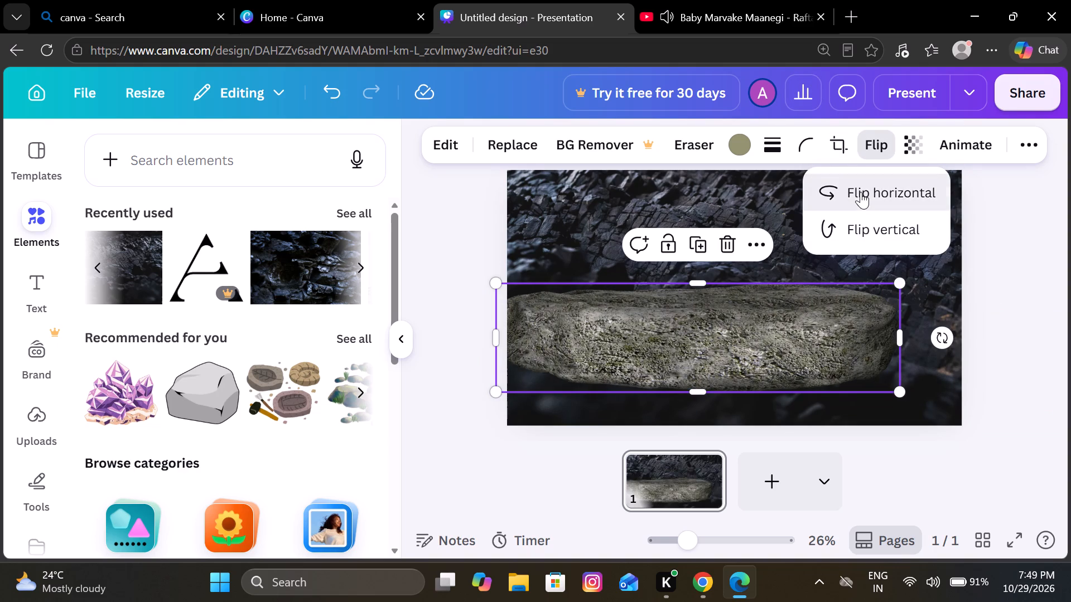
{"action": "left_click_drag", "start_coordinate": [807, 321], "coordinate": [1004, 342]}
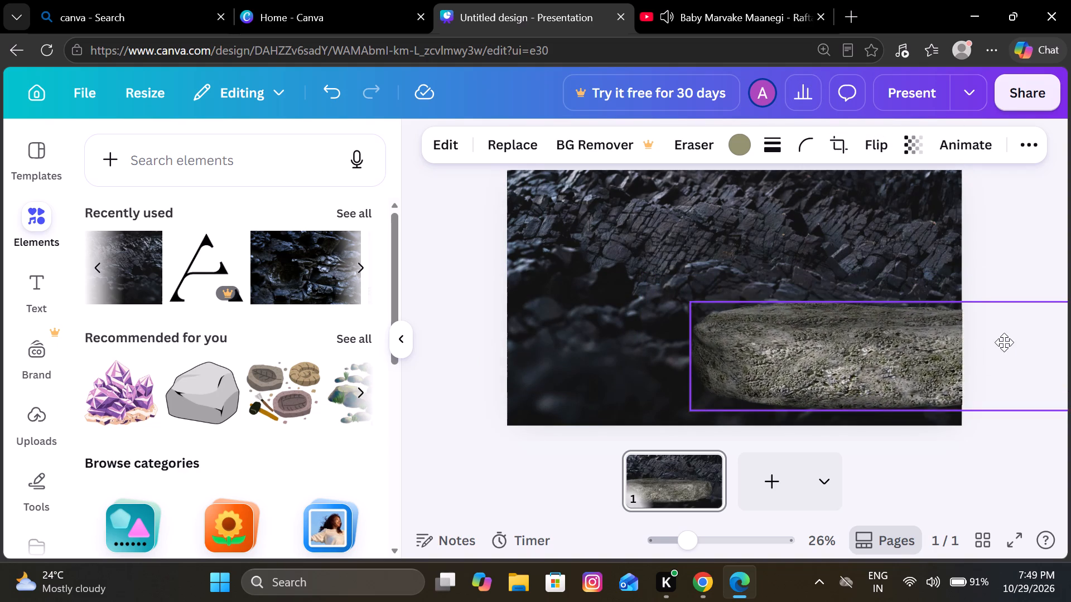
{"action": "left_click_drag", "start_coordinate": [1004, 342], "coordinate": [1012, 349]}
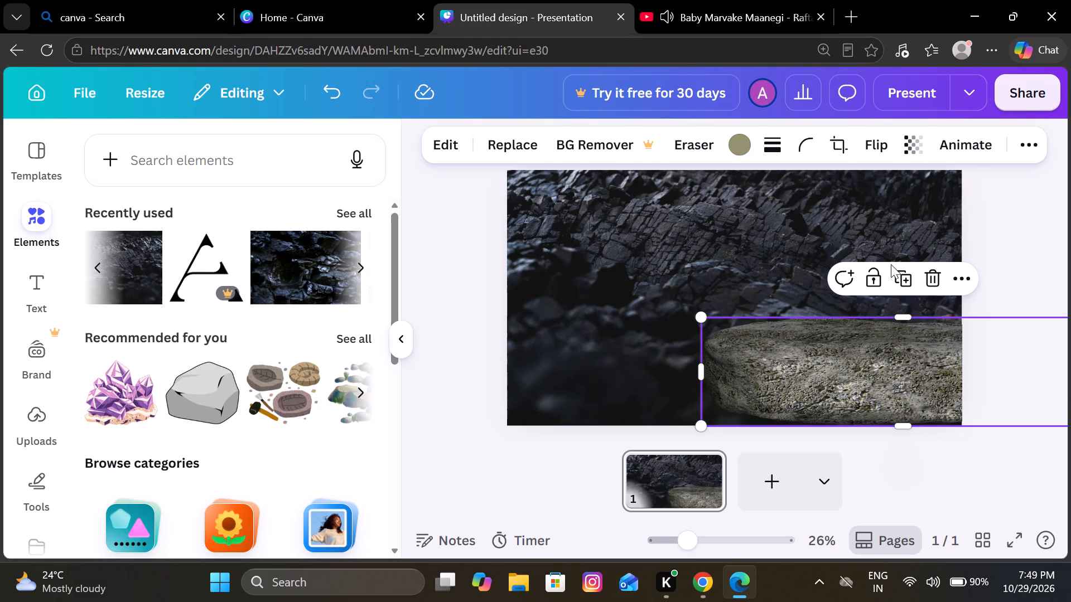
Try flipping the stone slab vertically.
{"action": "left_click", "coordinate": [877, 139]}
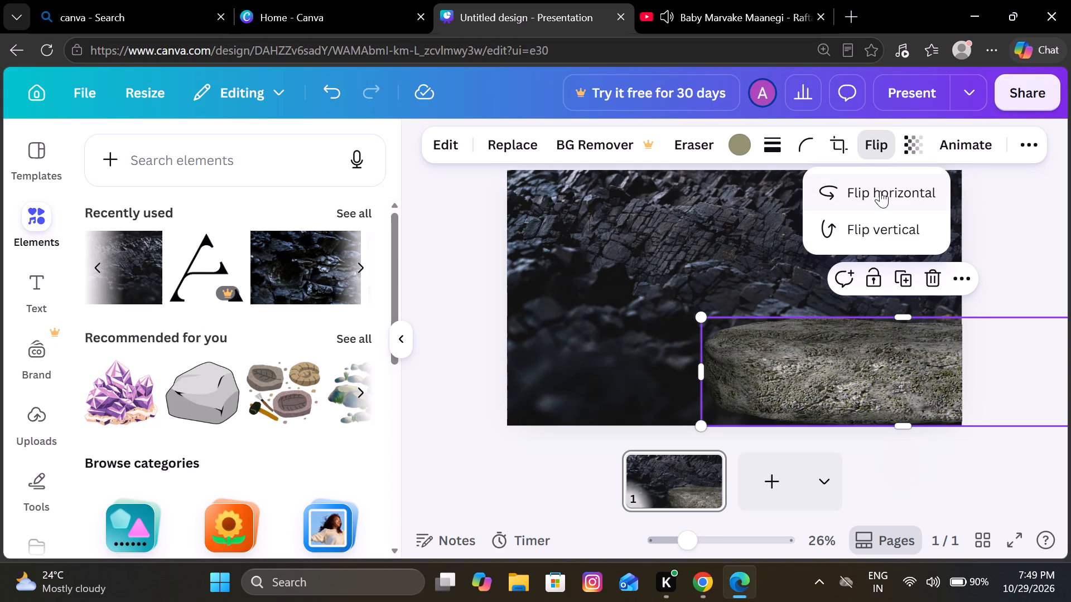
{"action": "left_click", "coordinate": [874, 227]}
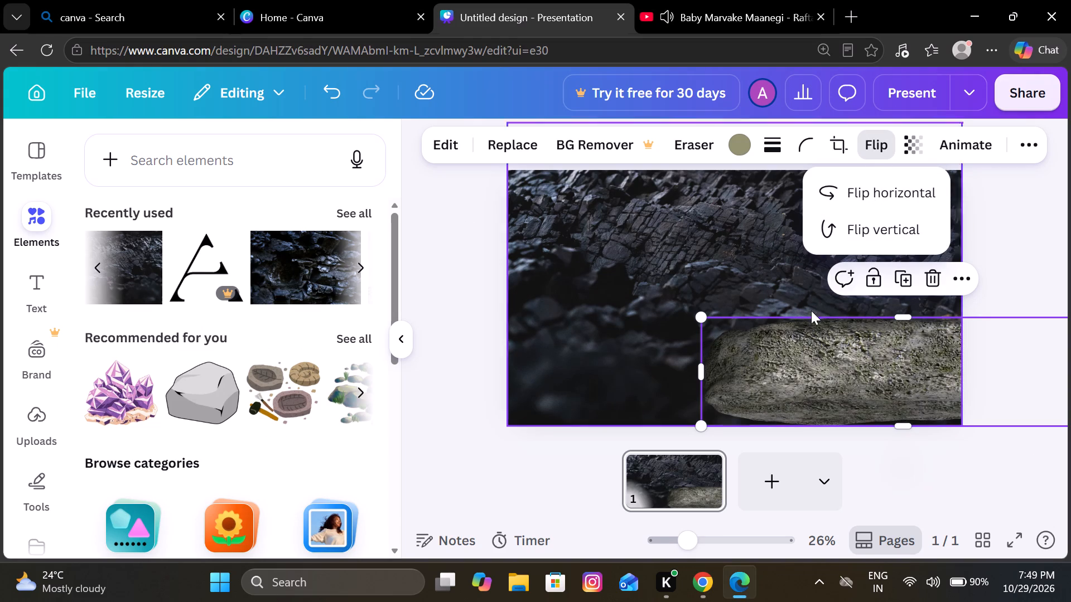
Enlarge the stone slab and shift it so it runs past the page's bottom and right edges.
{"action": "left_click_drag", "start_coordinate": [800, 371], "coordinate": [824, 390]}
{"action": "left_click_drag", "start_coordinate": [722, 333], "coordinate": [672, 270]}
{"action": "left_click_drag", "start_coordinate": [783, 371], "coordinate": [865, 385]}
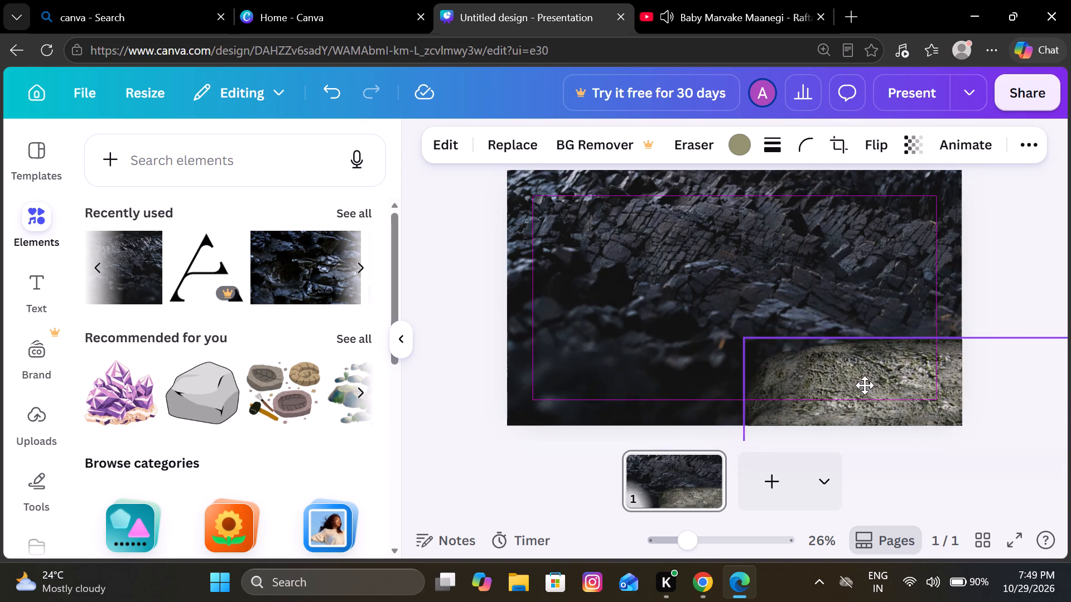
{"action": "left_click_drag", "start_coordinate": [865, 385], "coordinate": [862, 400]}
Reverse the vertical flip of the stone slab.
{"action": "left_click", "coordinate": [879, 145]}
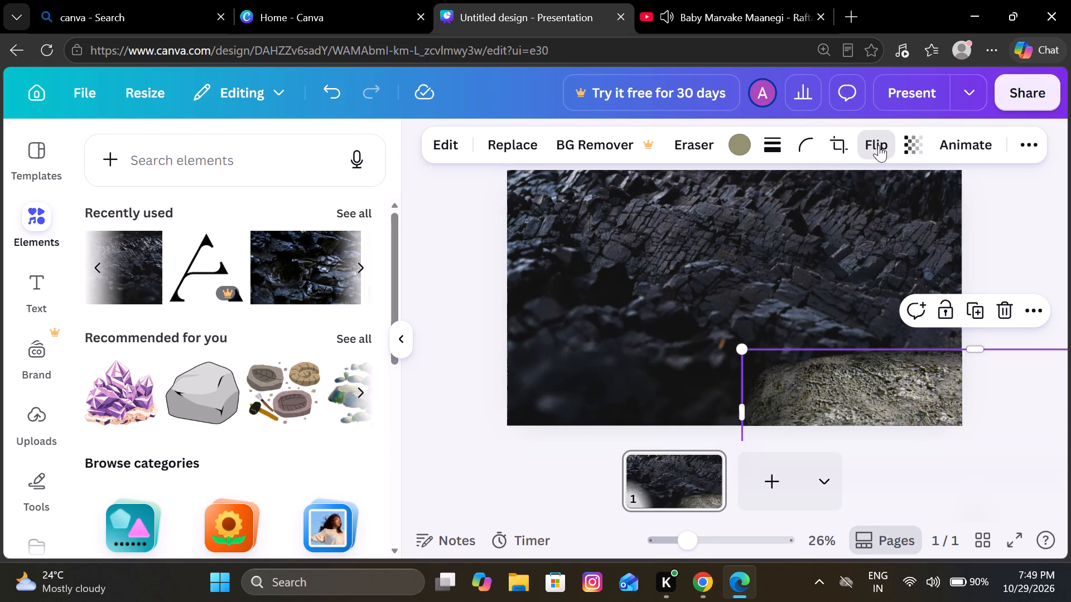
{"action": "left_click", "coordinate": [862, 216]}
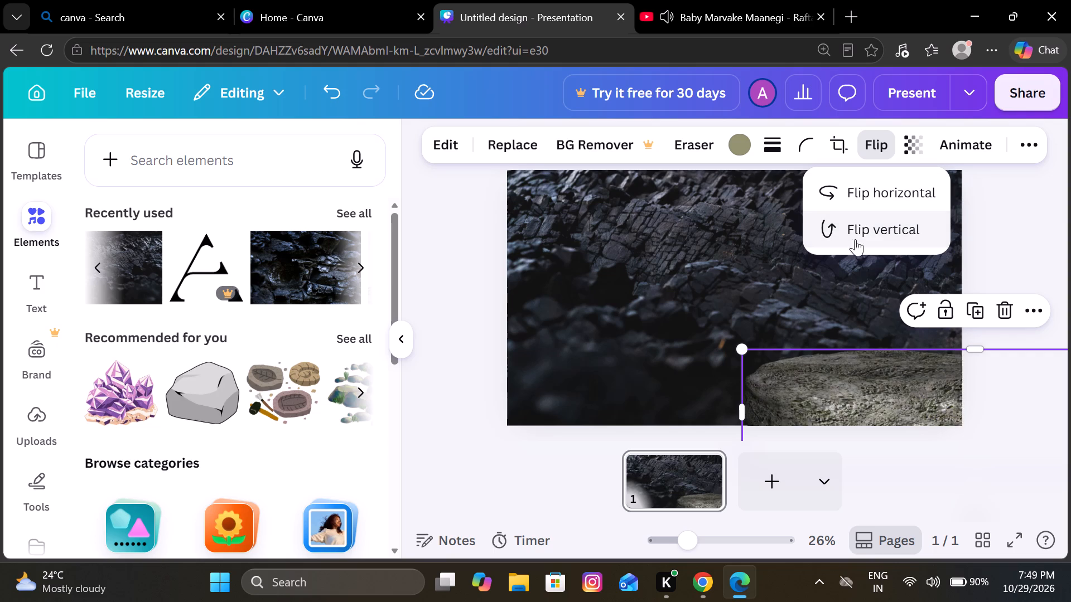
Move the stone slab slightly up and left, and enlarge it a little to fill more of the page's lower-right corner.
{"action": "left_click", "coordinate": [785, 282]}
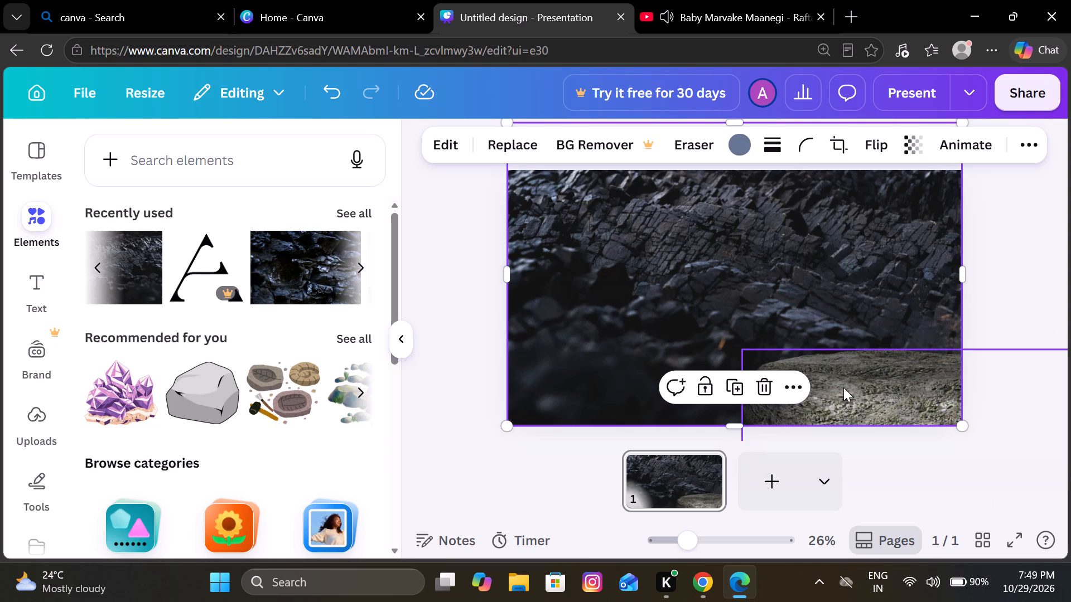
{"action": "left_click", "coordinate": [843, 387]}
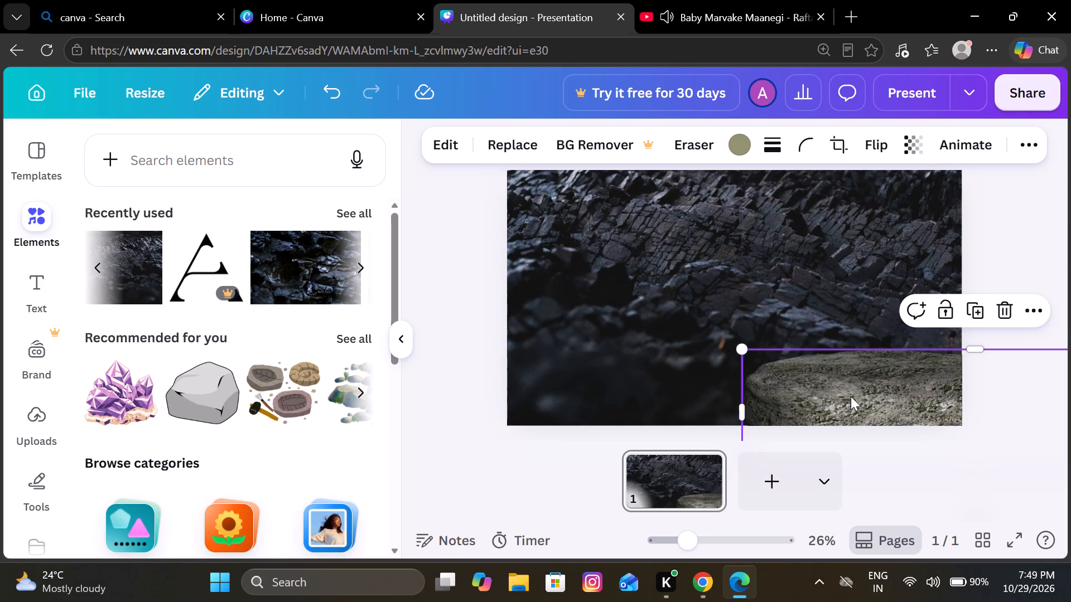
{"action": "left_click_drag", "start_coordinate": [851, 396], "coordinate": [837, 389]}
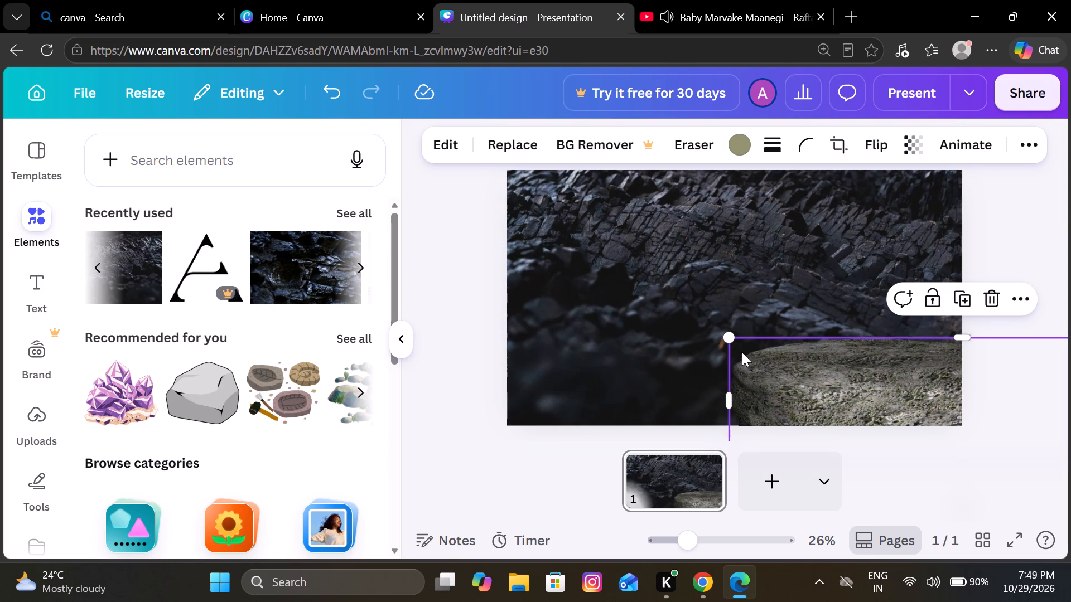
{"action": "left_click_drag", "start_coordinate": [727, 341], "coordinate": [697, 321]}
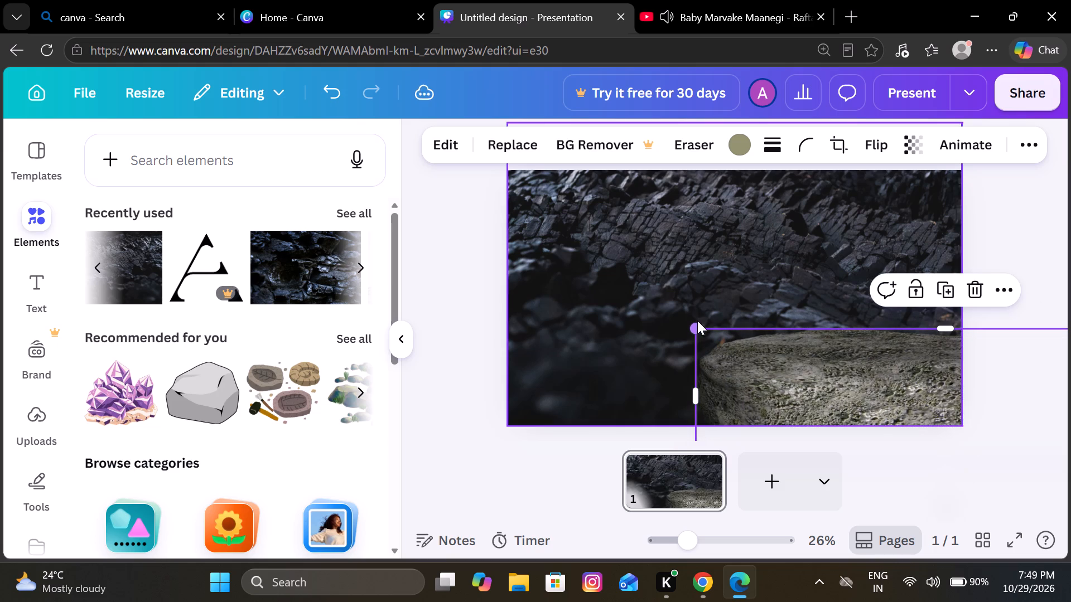
Recolor the stone slab to dark gray #141516 from the background's photo colors.
{"action": "left_click", "coordinate": [732, 141]}
{"action": "left_click", "coordinate": [105, 454]}
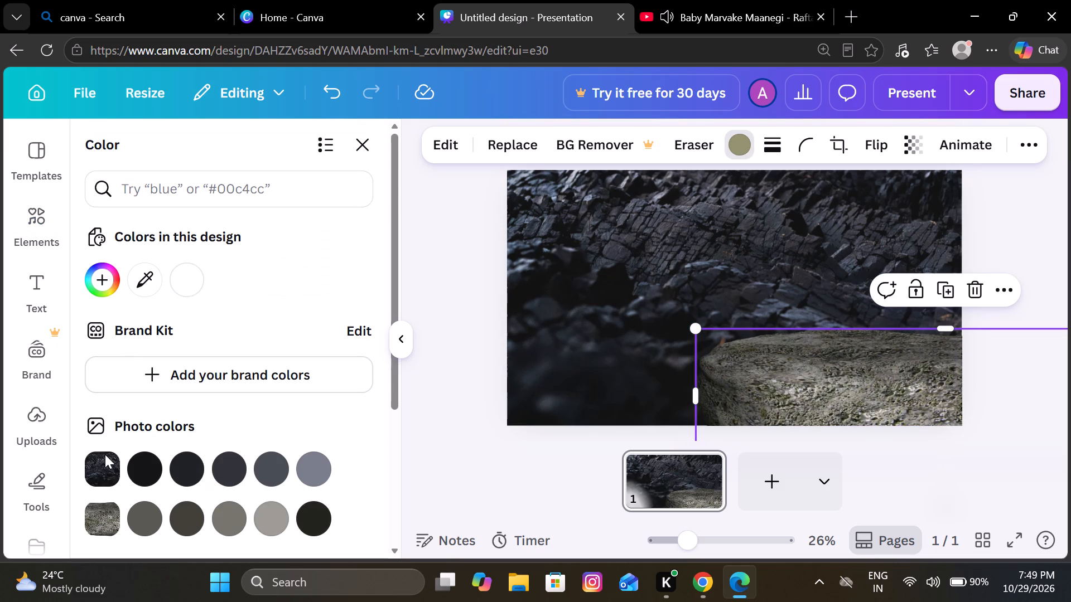
{"action": "left_click", "coordinate": [101, 473]}
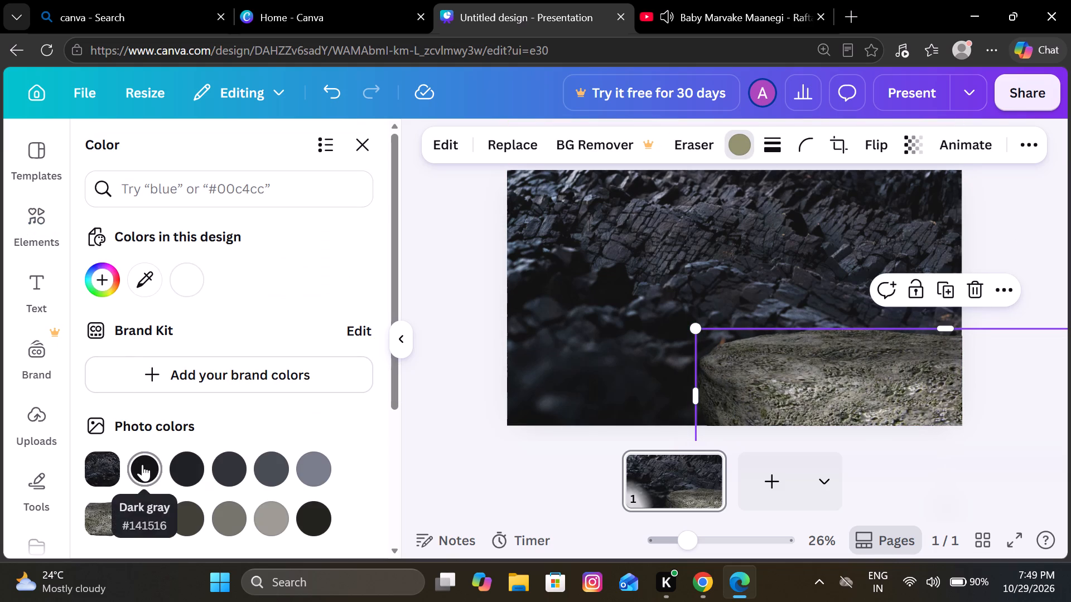
{"action": "left_click", "coordinate": [142, 464]}
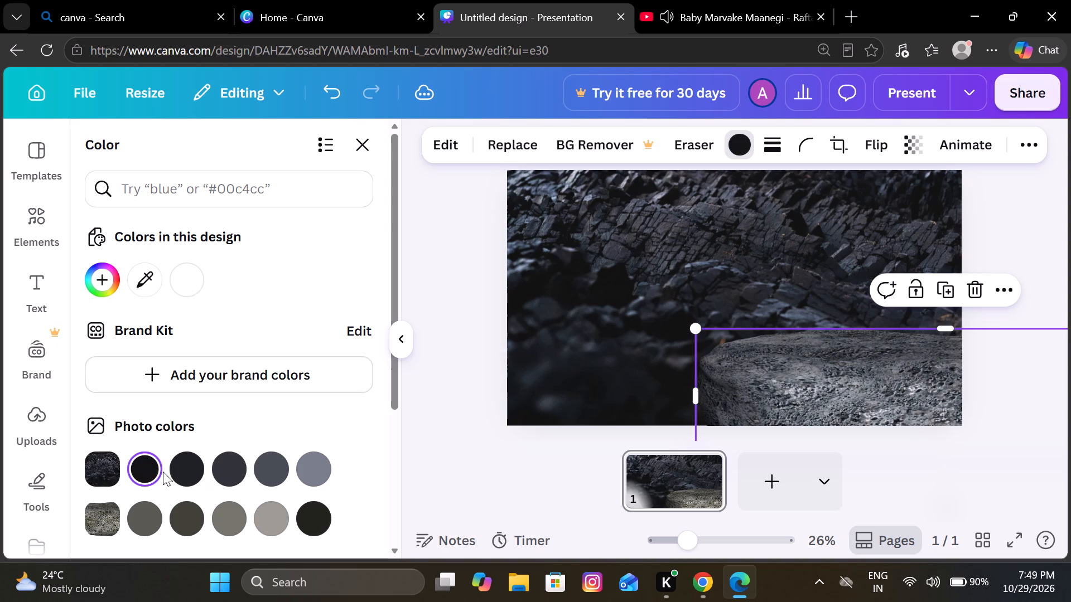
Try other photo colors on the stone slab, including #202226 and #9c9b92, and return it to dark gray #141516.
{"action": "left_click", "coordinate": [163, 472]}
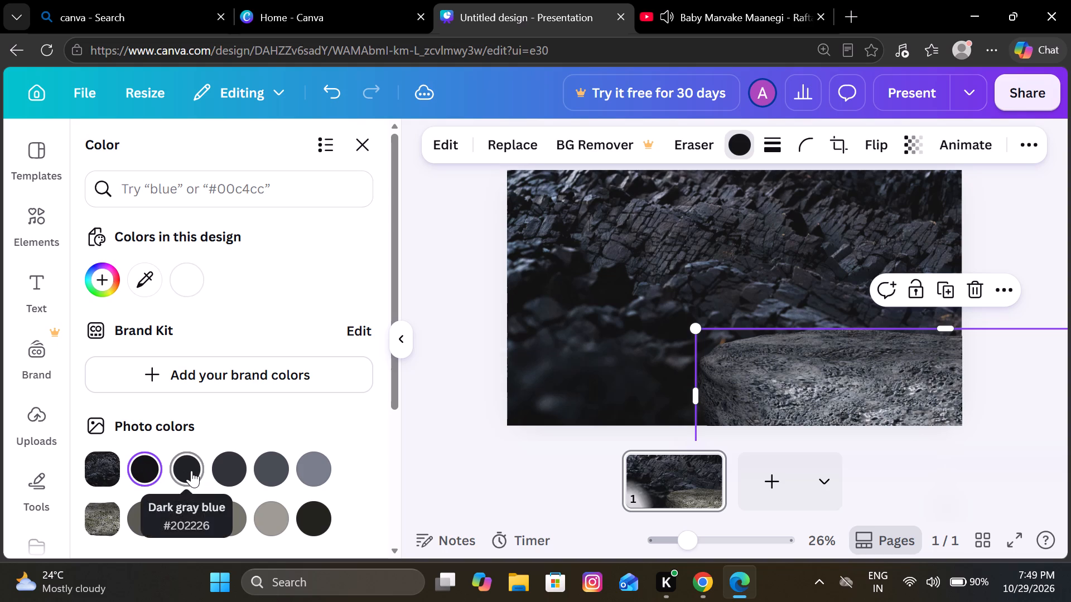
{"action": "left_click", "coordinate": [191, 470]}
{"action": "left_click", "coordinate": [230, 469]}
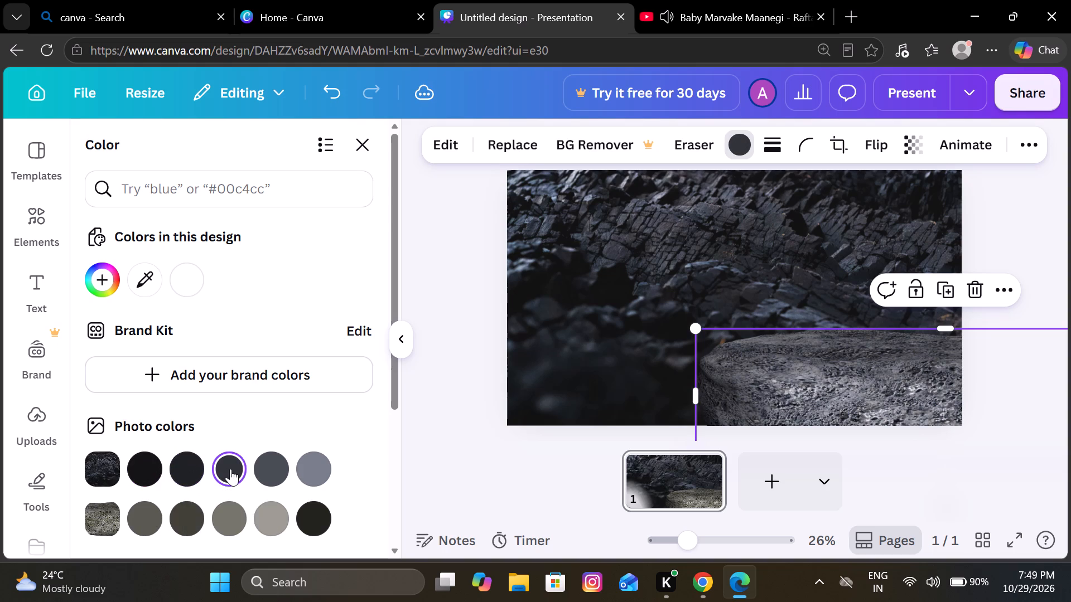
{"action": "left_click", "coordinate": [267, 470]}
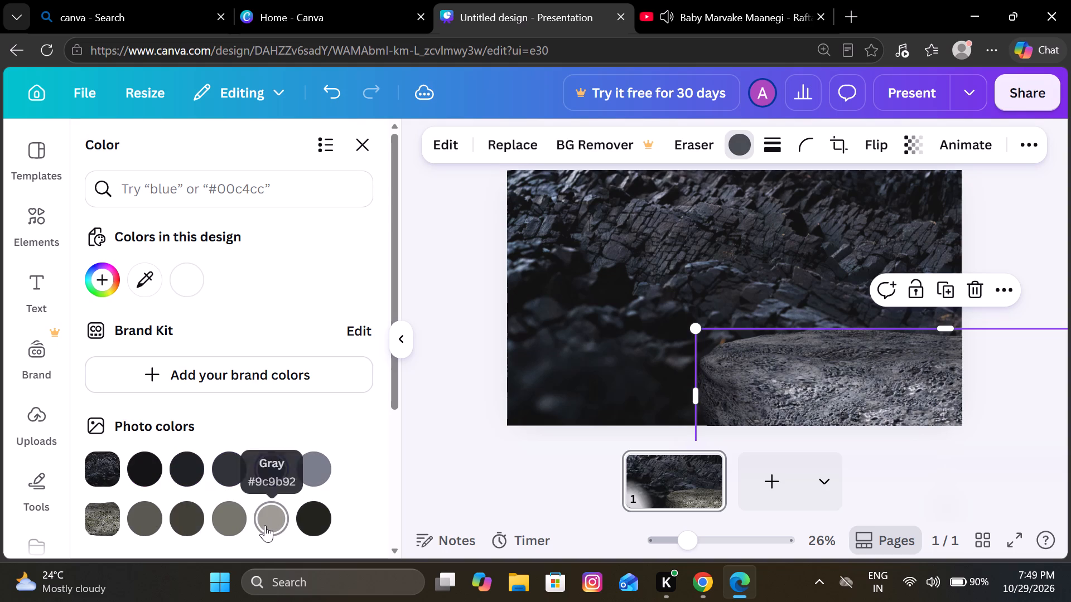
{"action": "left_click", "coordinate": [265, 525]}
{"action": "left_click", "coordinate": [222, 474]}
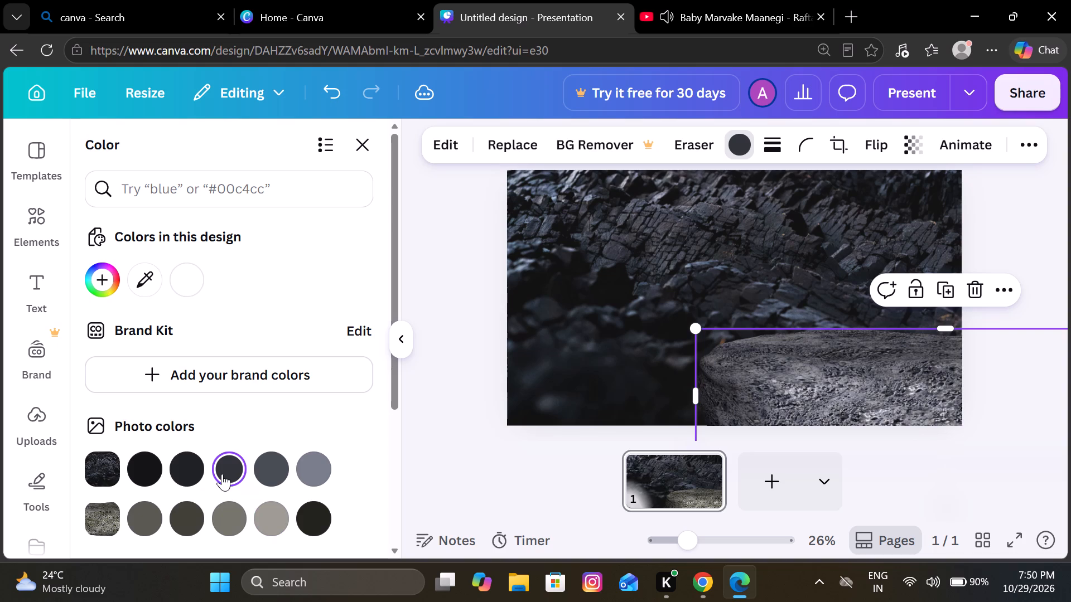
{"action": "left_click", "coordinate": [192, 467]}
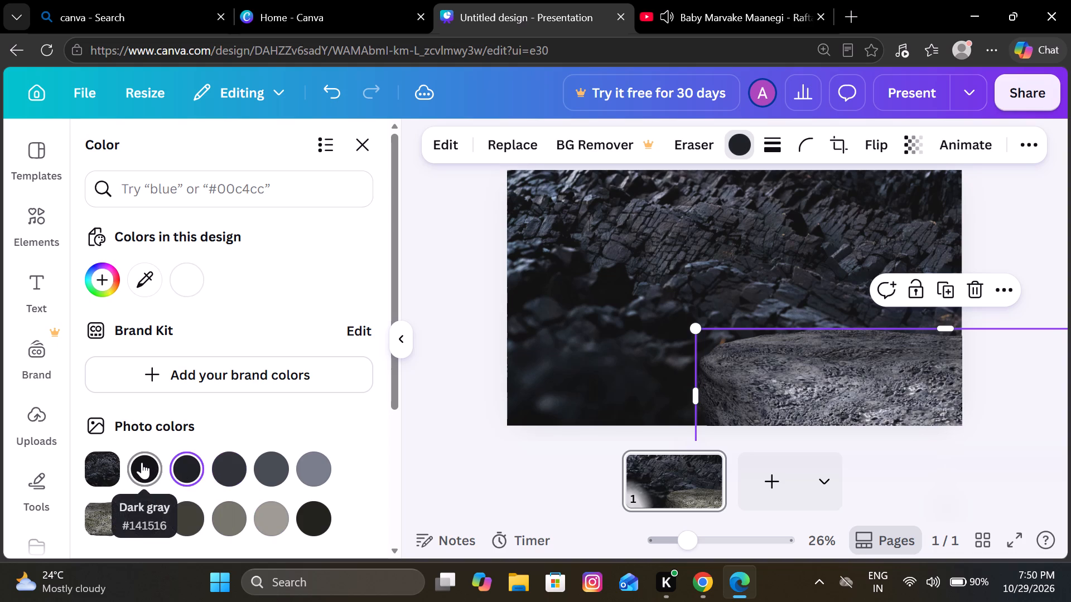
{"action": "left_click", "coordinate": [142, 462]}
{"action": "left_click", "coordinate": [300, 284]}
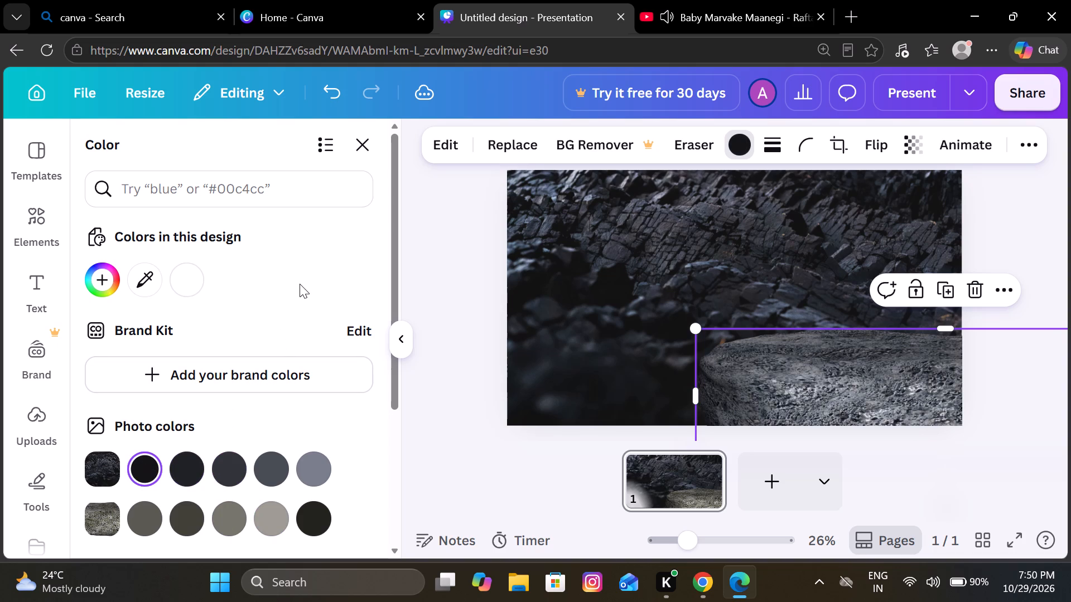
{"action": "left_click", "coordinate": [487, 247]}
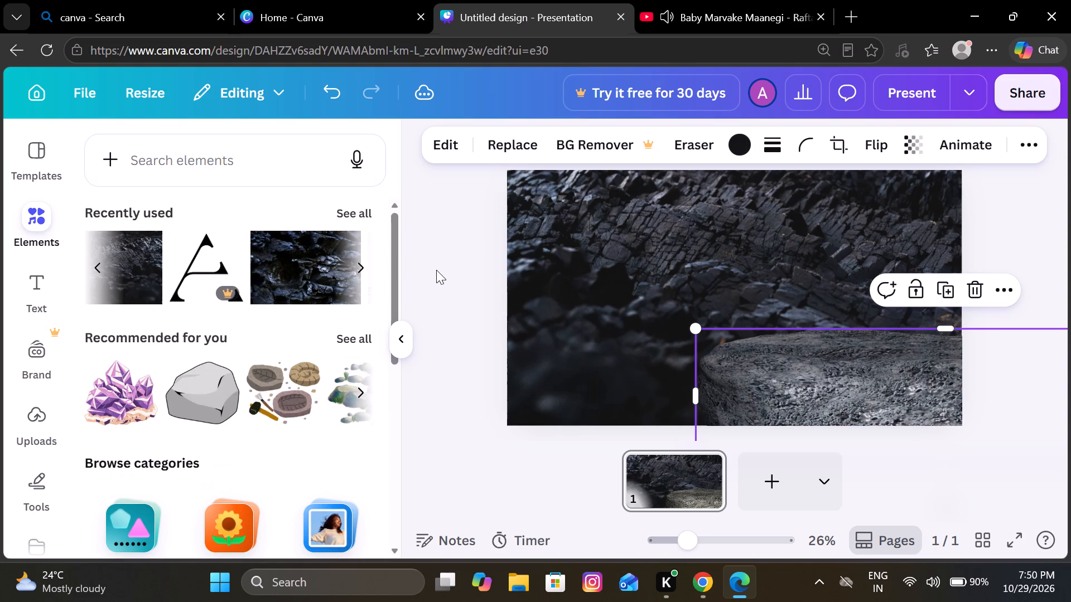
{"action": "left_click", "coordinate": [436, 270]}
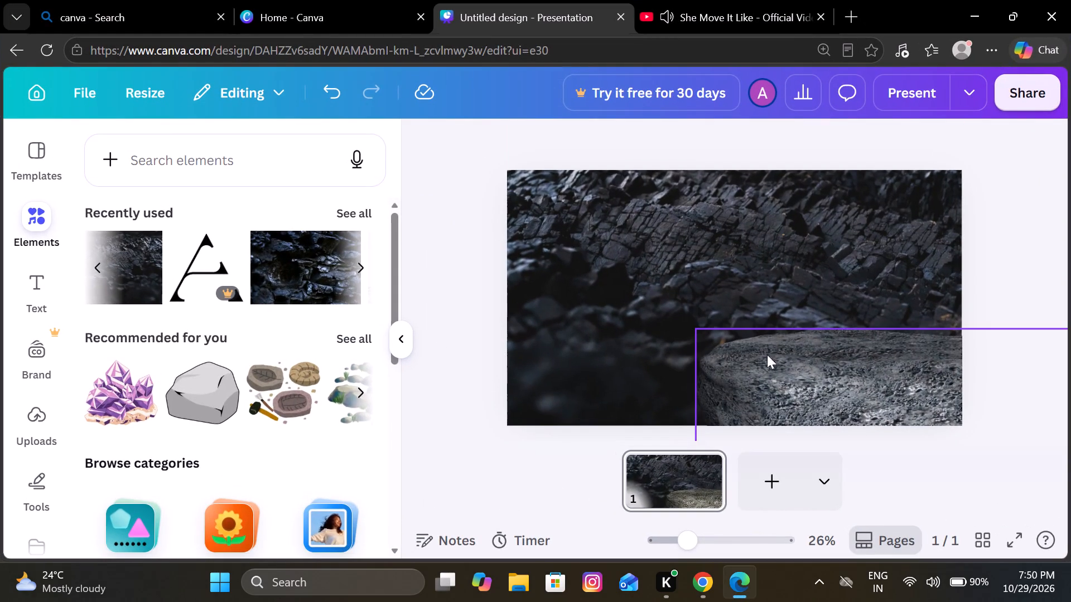
Nudge the stone slab slightly down and to the right on the page.
{"action": "left_click_drag", "start_coordinate": [804, 360], "coordinate": [814, 364]}
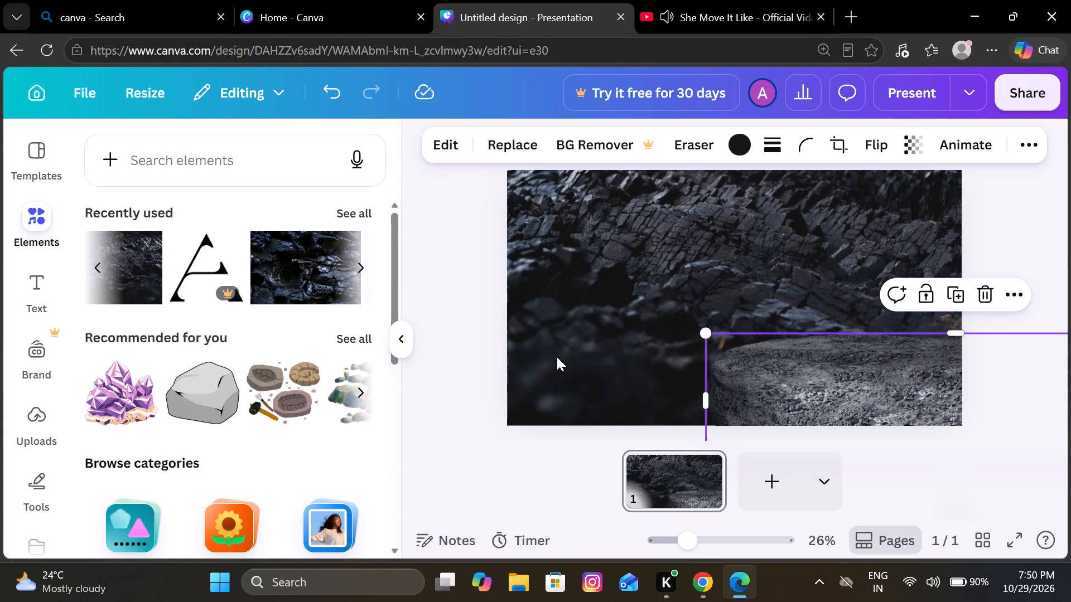
{"action": "left_click", "coordinate": [639, 280]}
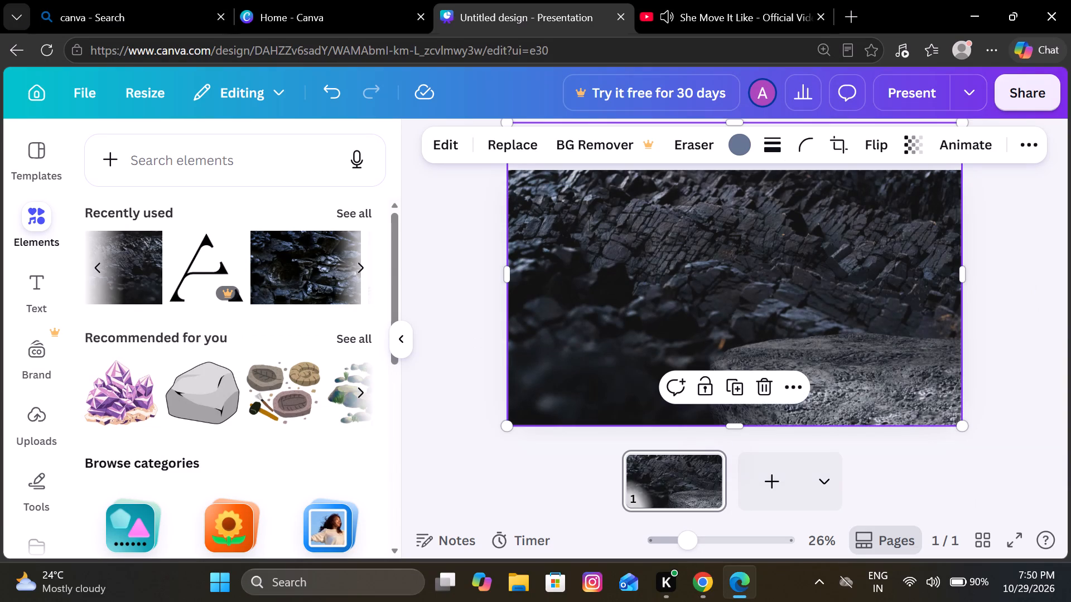
Search the elements for smoke and browse the graphics results.
{"action": "left_click", "coordinate": [186, 159]}
{"action": "type", "text": "smoke"}
{"action": "key", "text": "Return"}
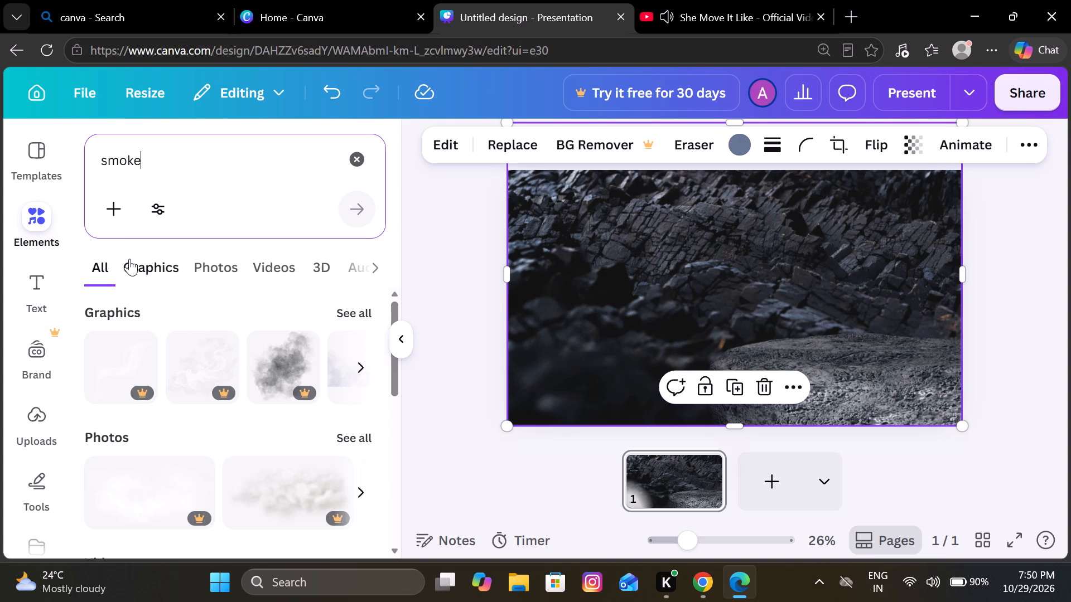
{"action": "left_click", "coordinate": [147, 263]}
{"action": "scroll", "coordinate": [233, 358], "scroll_direction": "down", "scroll_amount": 1}
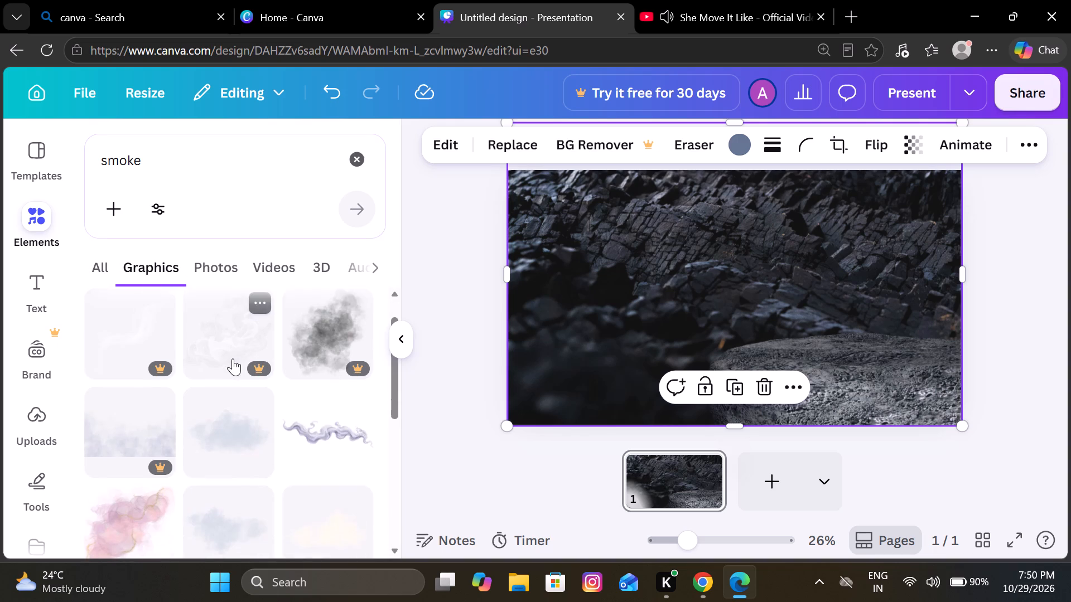
{"action": "scroll", "coordinate": [233, 358], "scroll_direction": "down", "scroll_amount": 1}
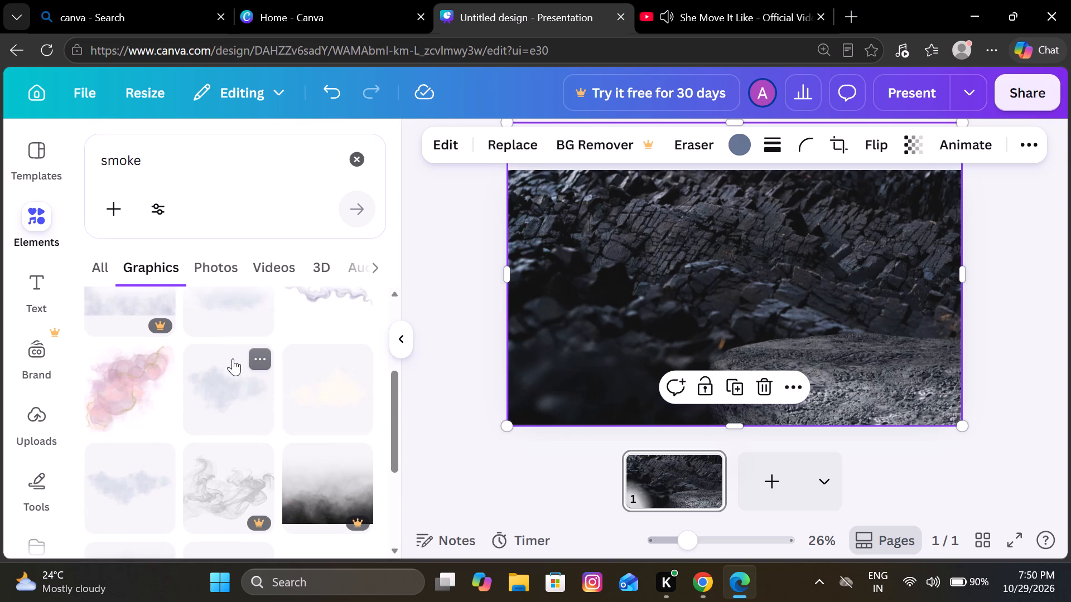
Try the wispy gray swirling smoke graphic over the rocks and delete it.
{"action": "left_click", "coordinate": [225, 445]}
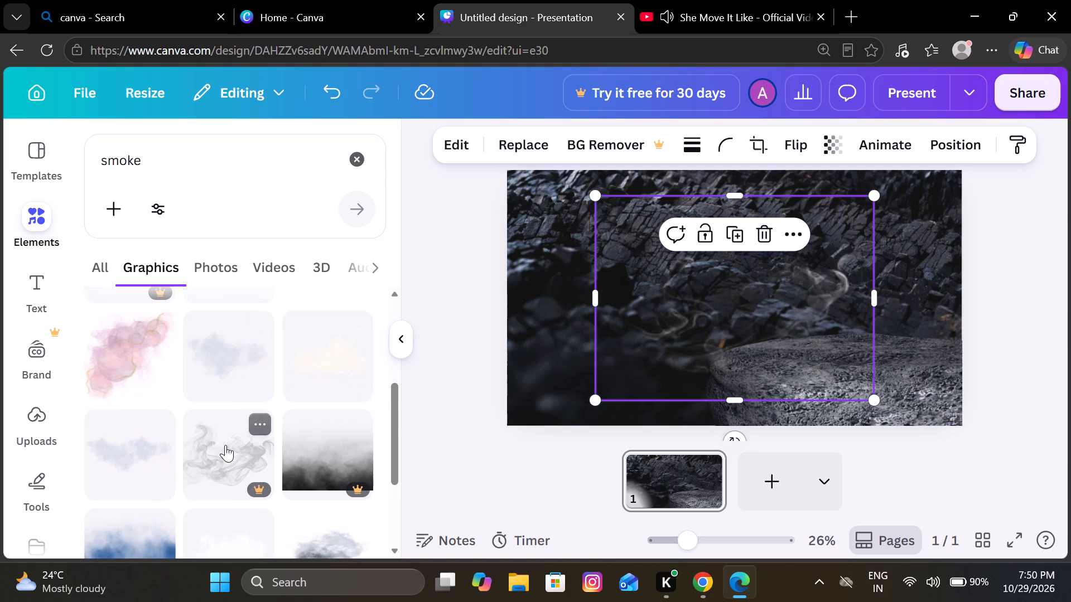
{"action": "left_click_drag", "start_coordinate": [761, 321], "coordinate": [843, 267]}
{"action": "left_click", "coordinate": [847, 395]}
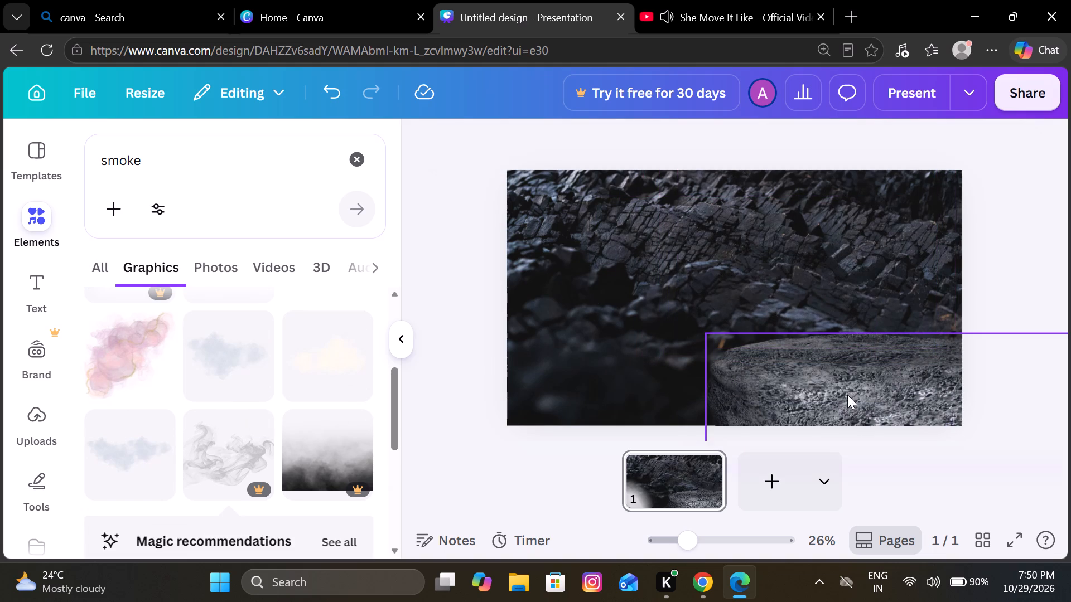
Add the pale blue-gray smoke cloud graphic, shrink it to roughly half the page width, and place it above the stone slab.
{"action": "left_click", "coordinate": [250, 364]}
{"action": "left_click_drag", "start_coordinate": [780, 319], "coordinate": [870, 276]}
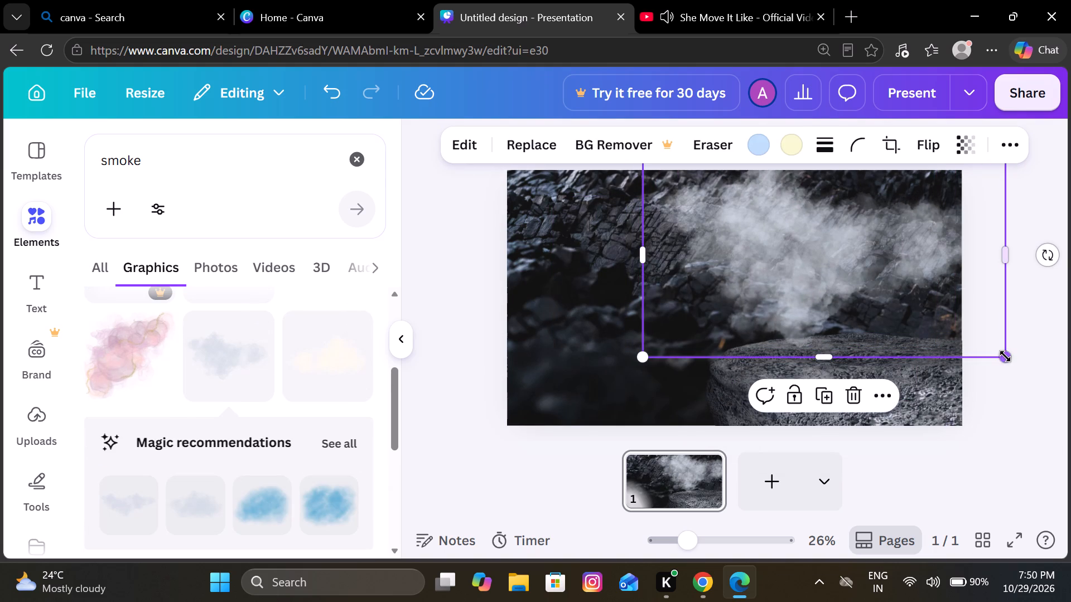
{"action": "left_click_drag", "start_coordinate": [1005, 356], "coordinate": [857, 271]}
{"action": "left_click_drag", "start_coordinate": [735, 200], "coordinate": [829, 254]}
{"action": "left_click_drag", "start_coordinate": [829, 254], "coordinate": [487, 329]}
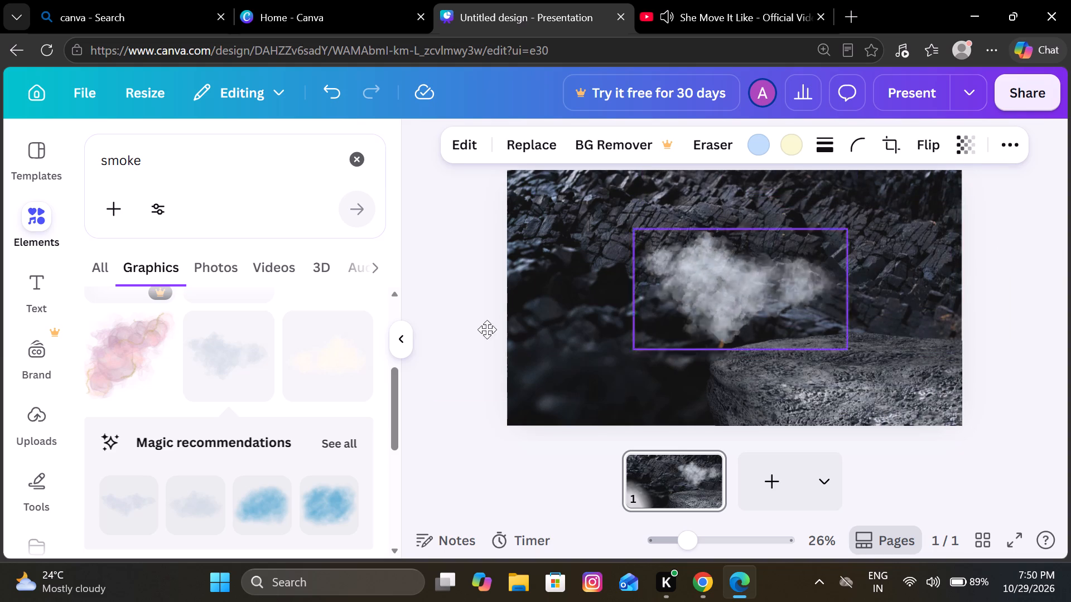
{"action": "left_click_drag", "start_coordinate": [487, 329], "coordinate": [837, 249]}
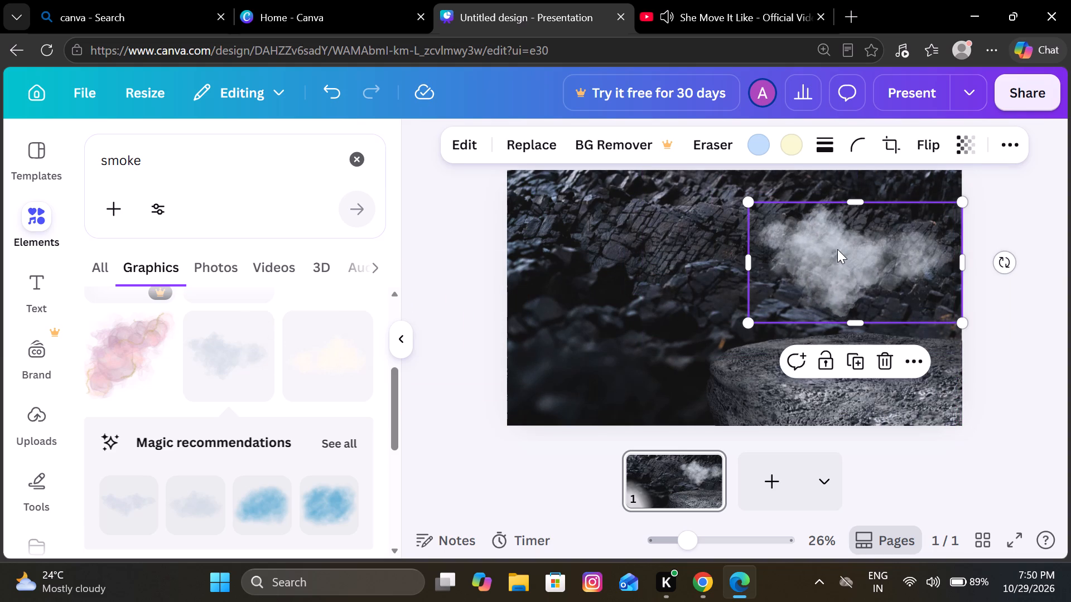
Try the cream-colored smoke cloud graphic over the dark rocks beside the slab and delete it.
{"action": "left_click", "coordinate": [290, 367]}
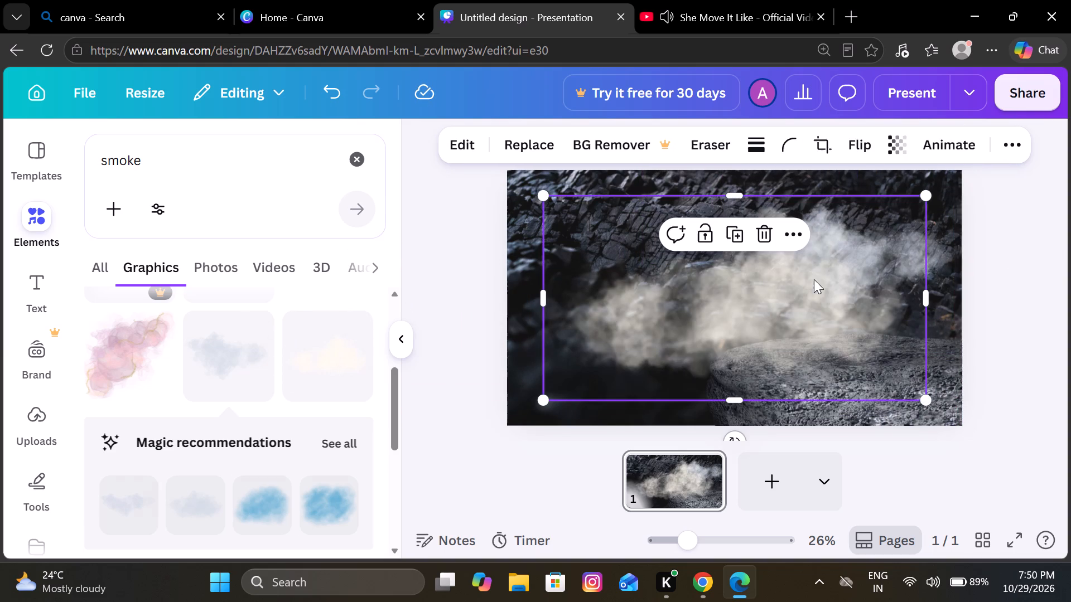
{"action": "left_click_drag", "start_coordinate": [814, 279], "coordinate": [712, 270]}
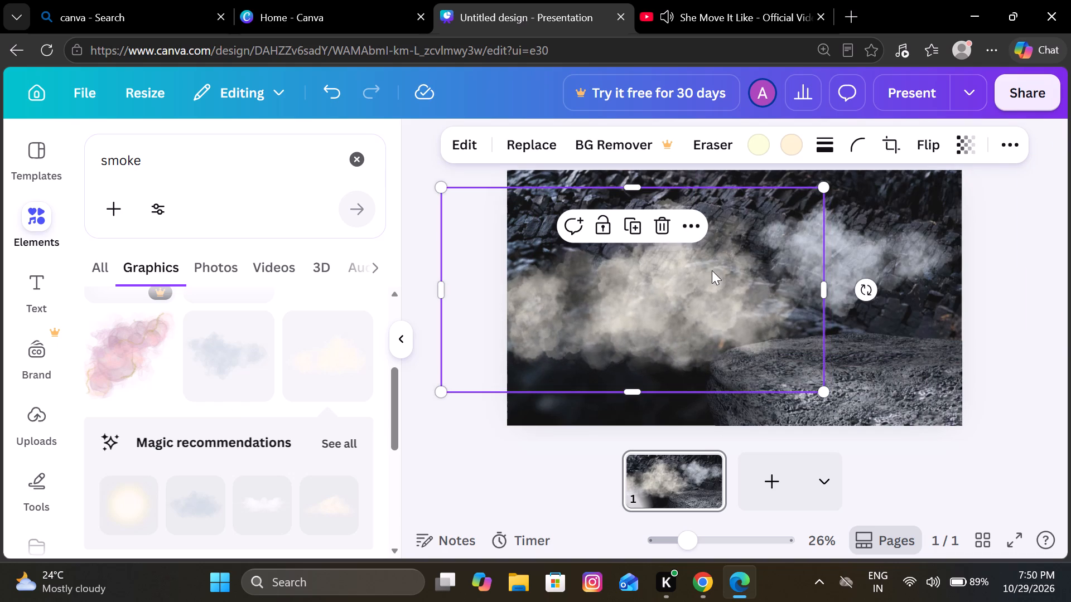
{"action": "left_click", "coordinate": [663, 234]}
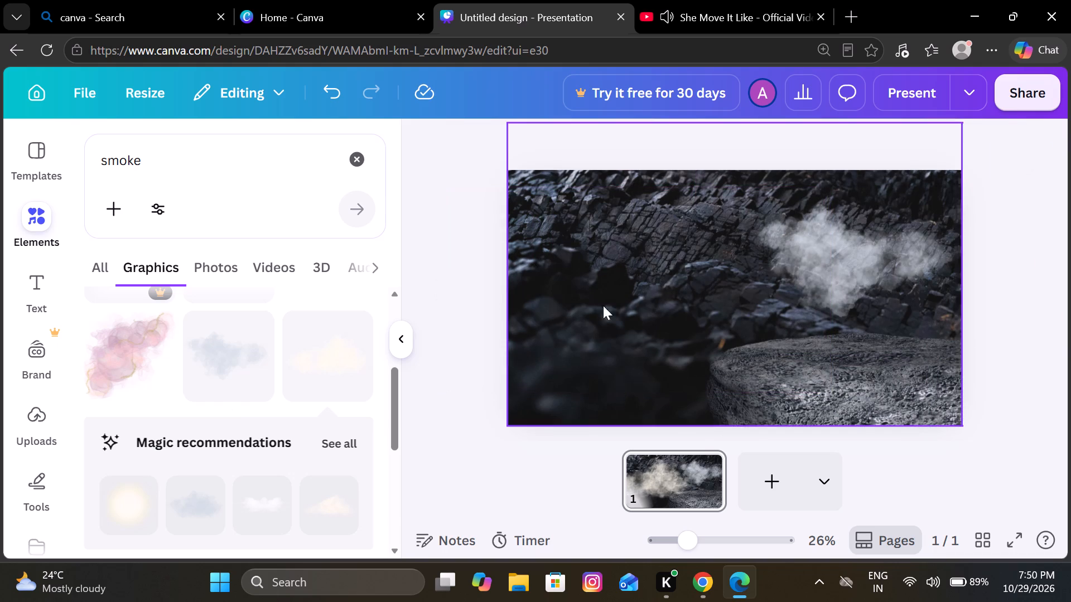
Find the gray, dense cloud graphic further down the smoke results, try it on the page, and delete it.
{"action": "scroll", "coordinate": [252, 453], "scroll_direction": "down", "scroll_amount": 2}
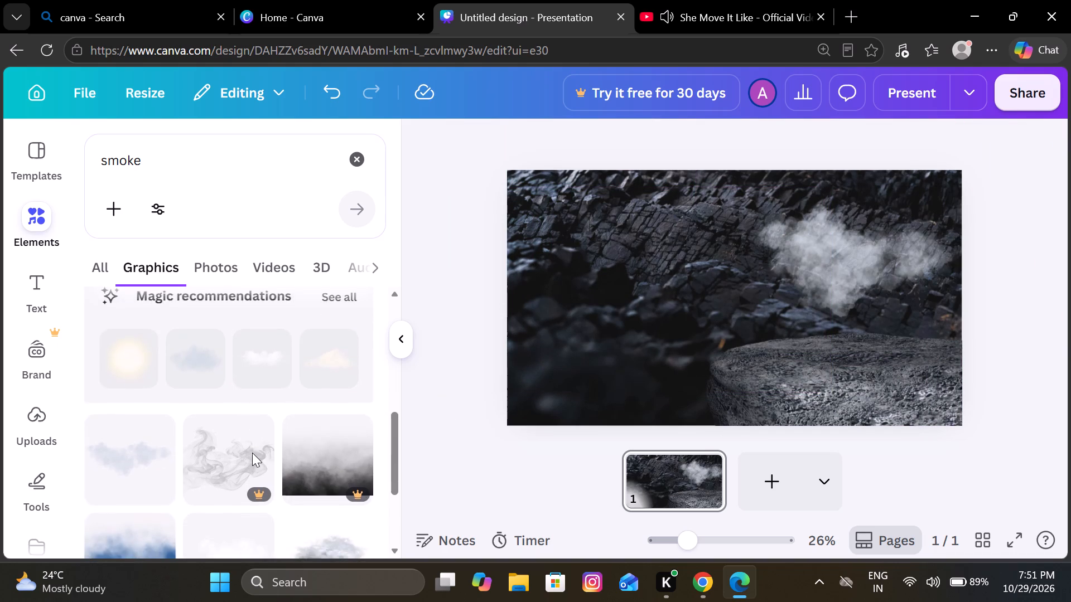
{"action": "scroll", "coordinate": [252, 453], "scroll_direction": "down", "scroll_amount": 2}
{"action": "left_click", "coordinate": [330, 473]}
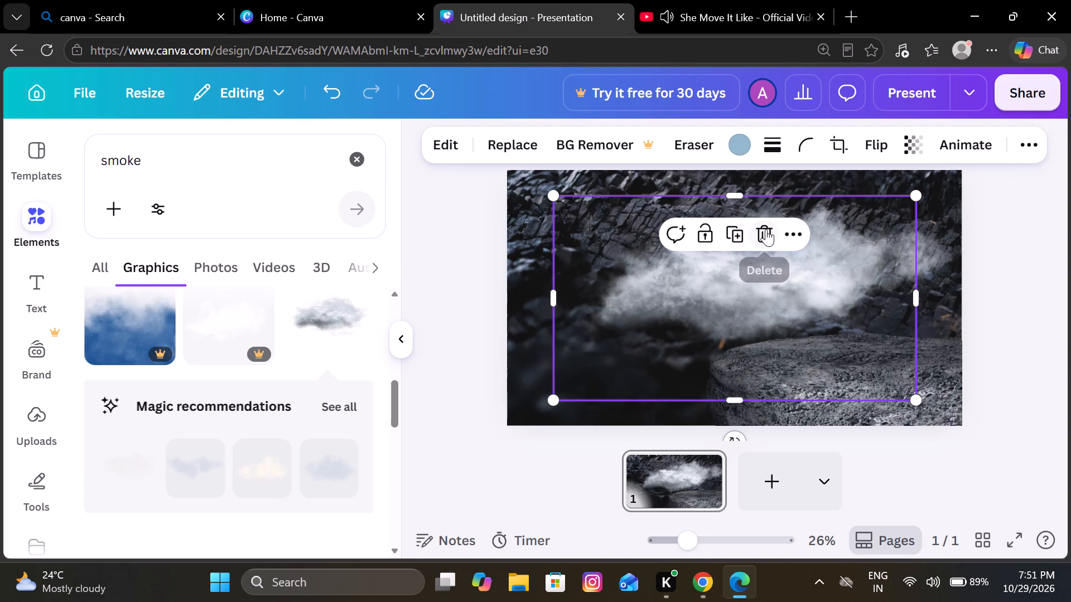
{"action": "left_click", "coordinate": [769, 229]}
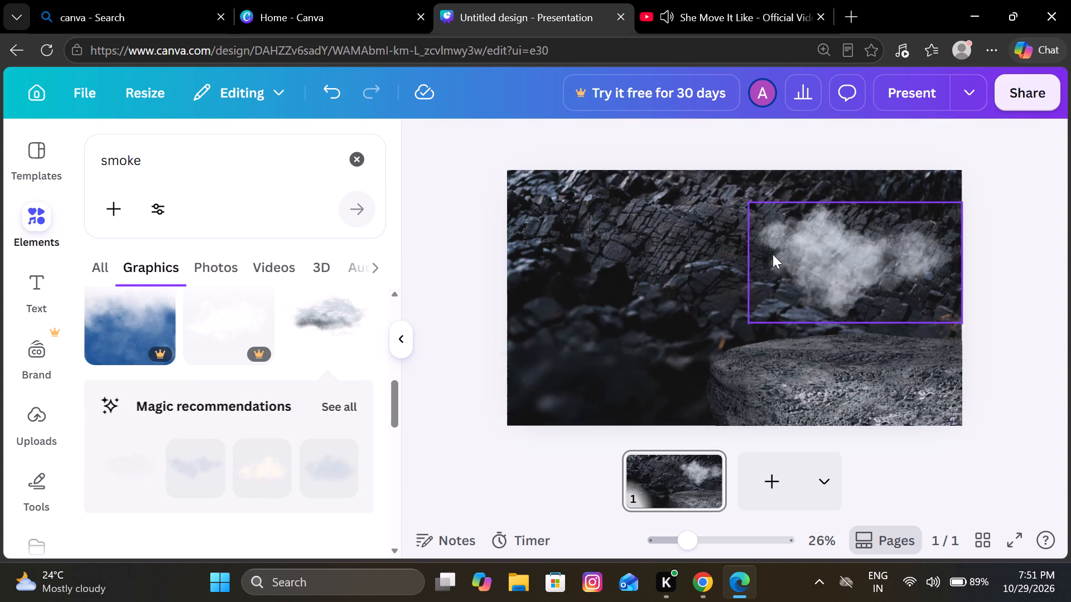
Set the smoke cloud's transparency to 55 and position it so its base meets the top of the stone slab.
{"action": "left_click_drag", "start_coordinate": [789, 258], "coordinate": [769, 264]}
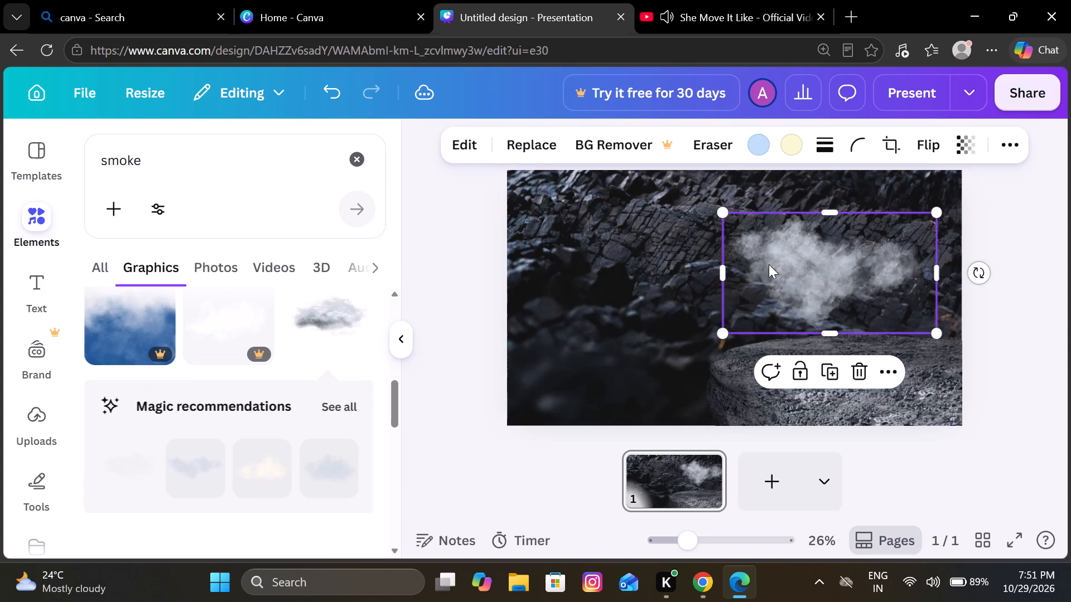
{"action": "left_click_drag", "start_coordinate": [769, 264], "coordinate": [780, 265]}
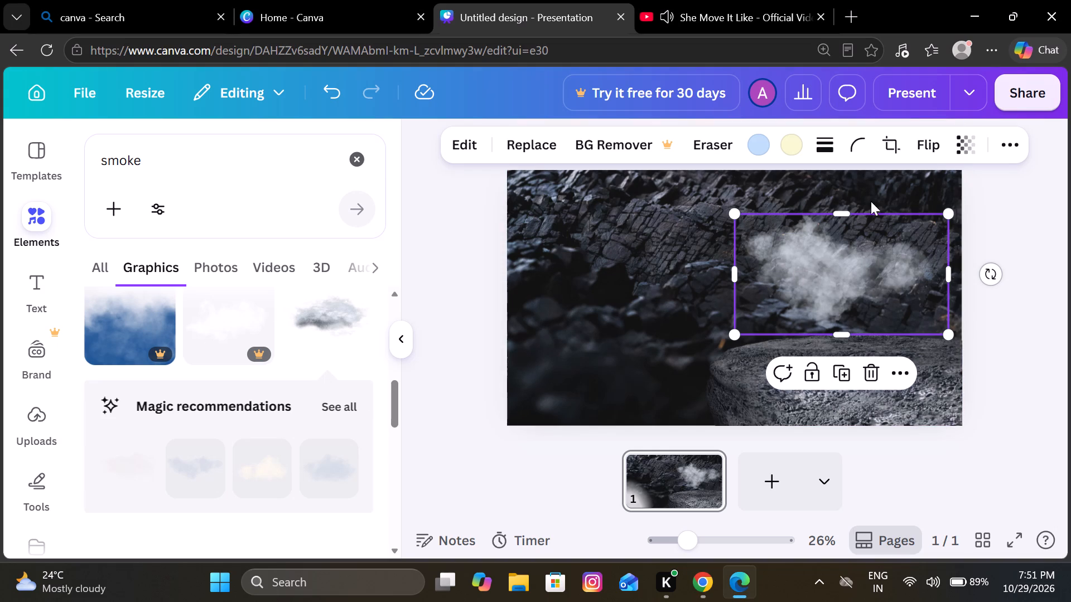
{"action": "left_click", "coordinate": [958, 146]}
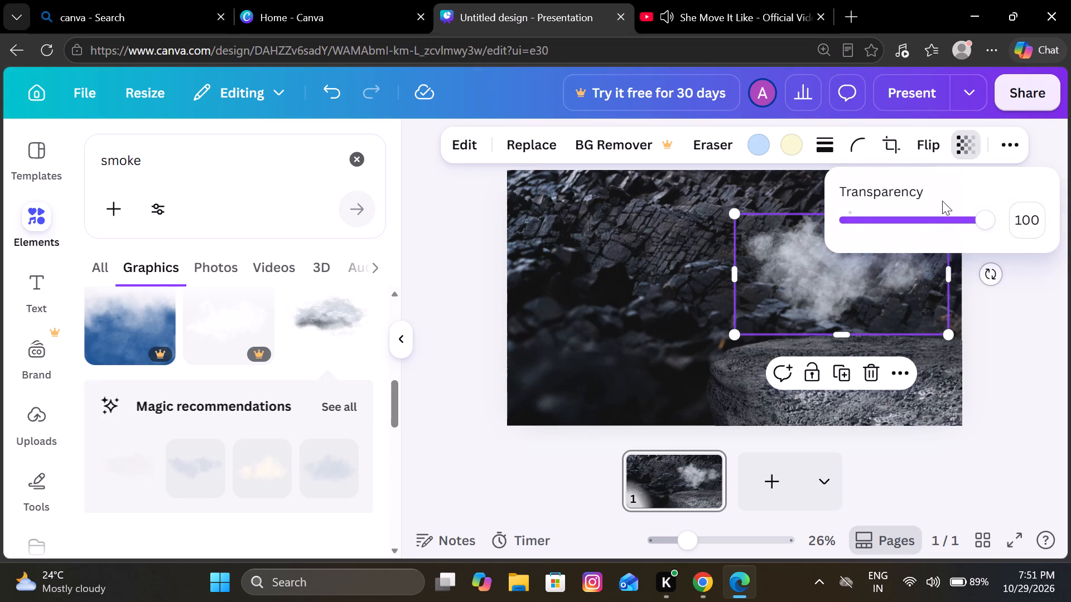
{"action": "left_click_drag", "start_coordinate": [968, 220], "coordinate": [923, 210]}
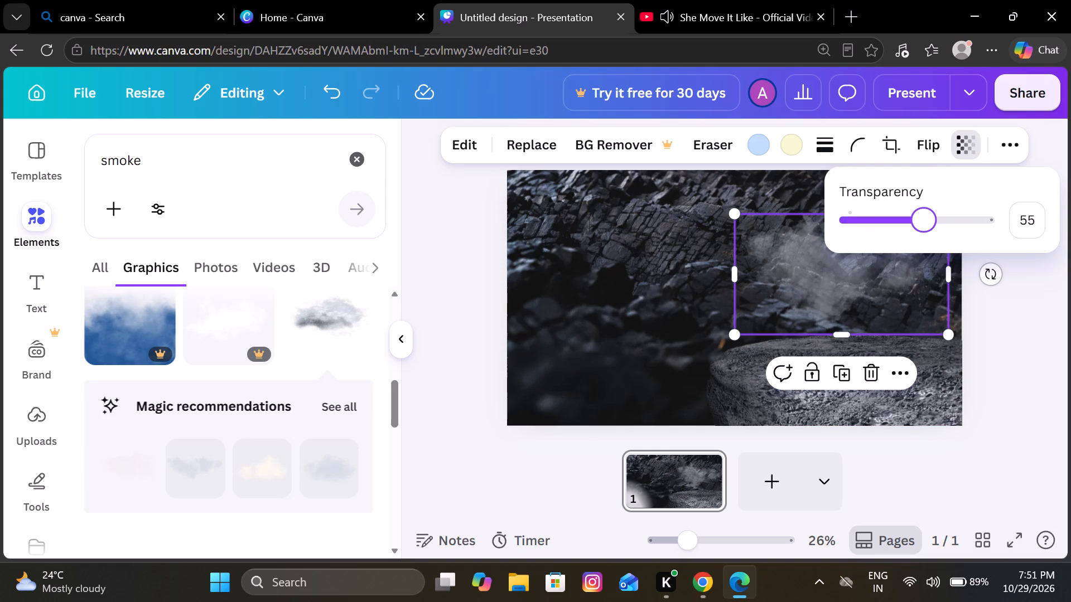
{"action": "left_click_drag", "start_coordinate": [851, 293], "coordinate": [856, 311]}
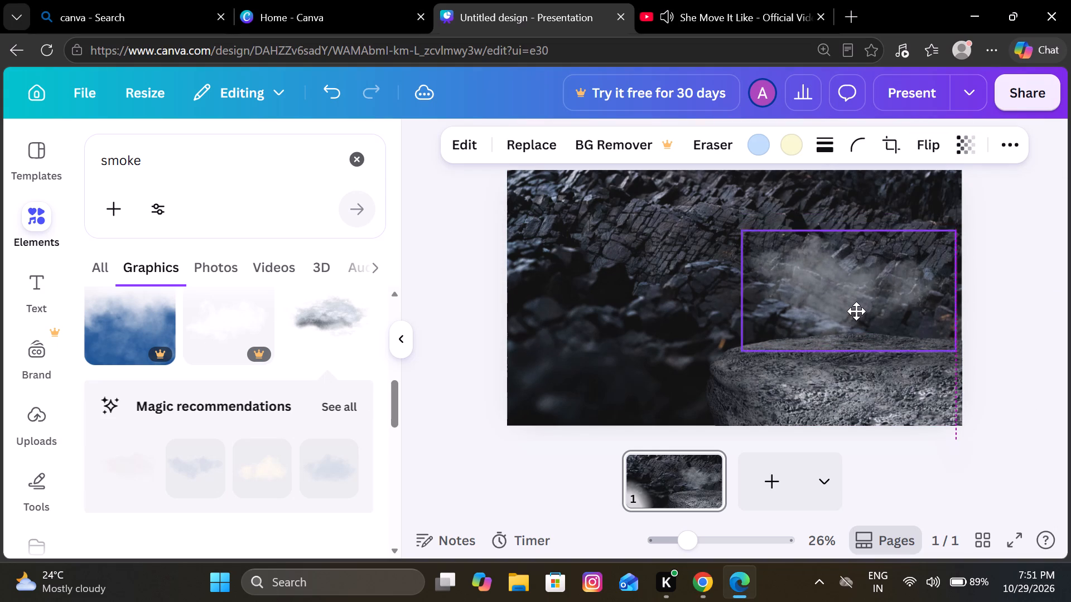
{"action": "left_click_drag", "start_coordinate": [856, 311], "coordinate": [856, 310]}
{"action": "left_click", "coordinate": [1040, 265]}
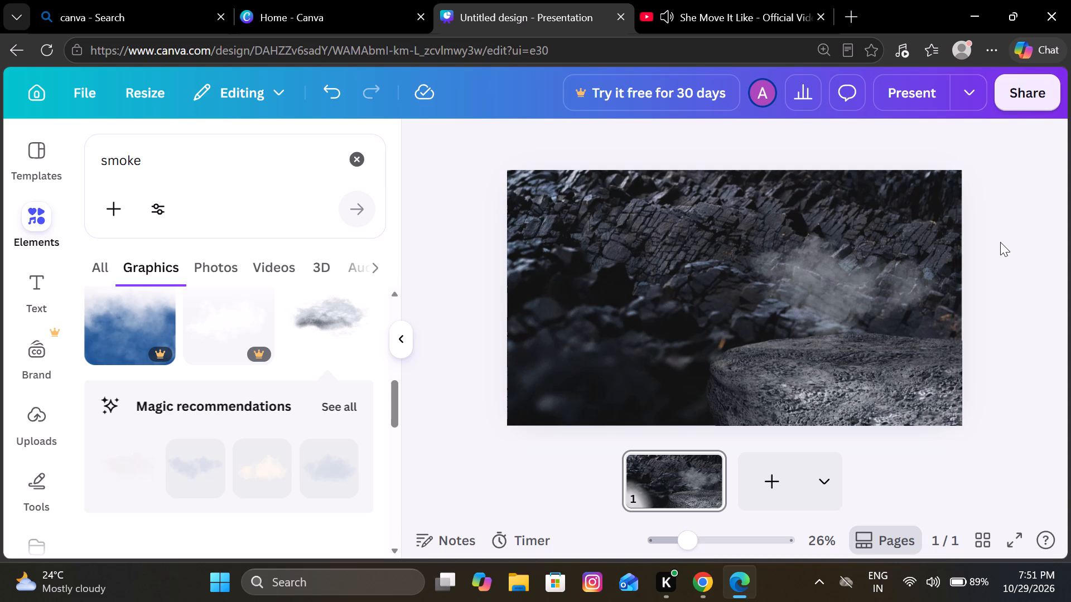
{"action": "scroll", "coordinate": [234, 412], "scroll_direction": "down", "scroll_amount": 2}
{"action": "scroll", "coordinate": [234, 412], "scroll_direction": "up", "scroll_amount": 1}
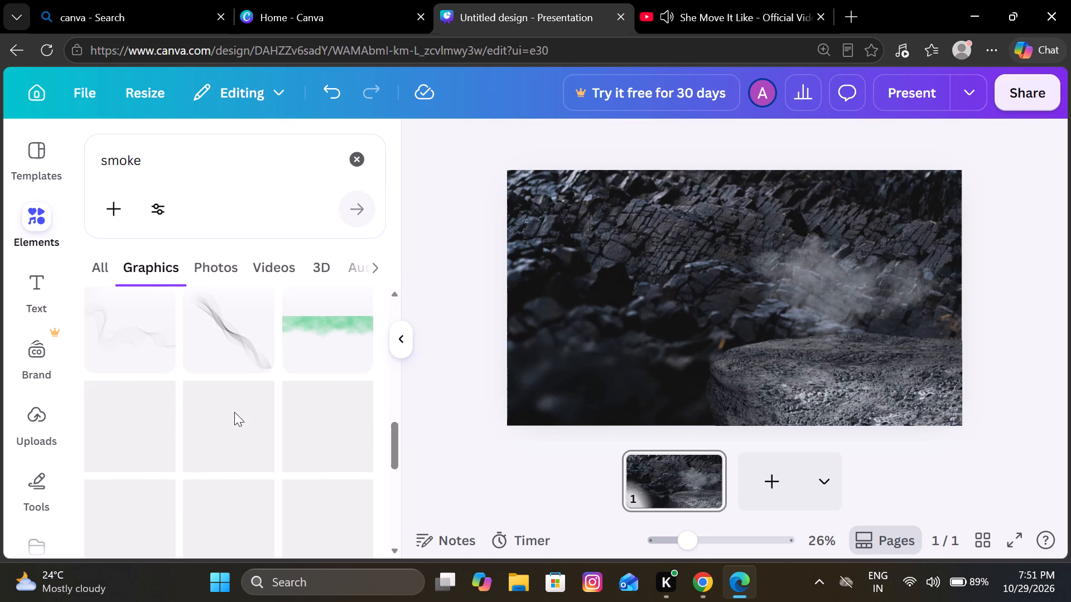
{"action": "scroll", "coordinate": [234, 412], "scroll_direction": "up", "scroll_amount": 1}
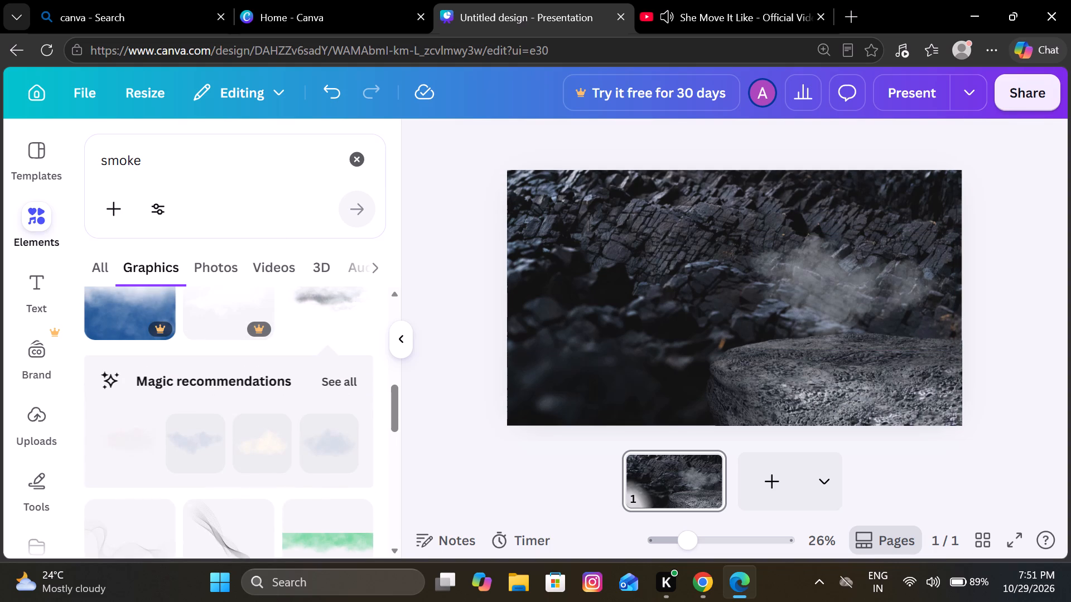
Replace the smoke search with a search of the elements for light.
{"action": "left_click", "coordinate": [364, 157]}
{"action": "left_click", "coordinate": [213, 165]}
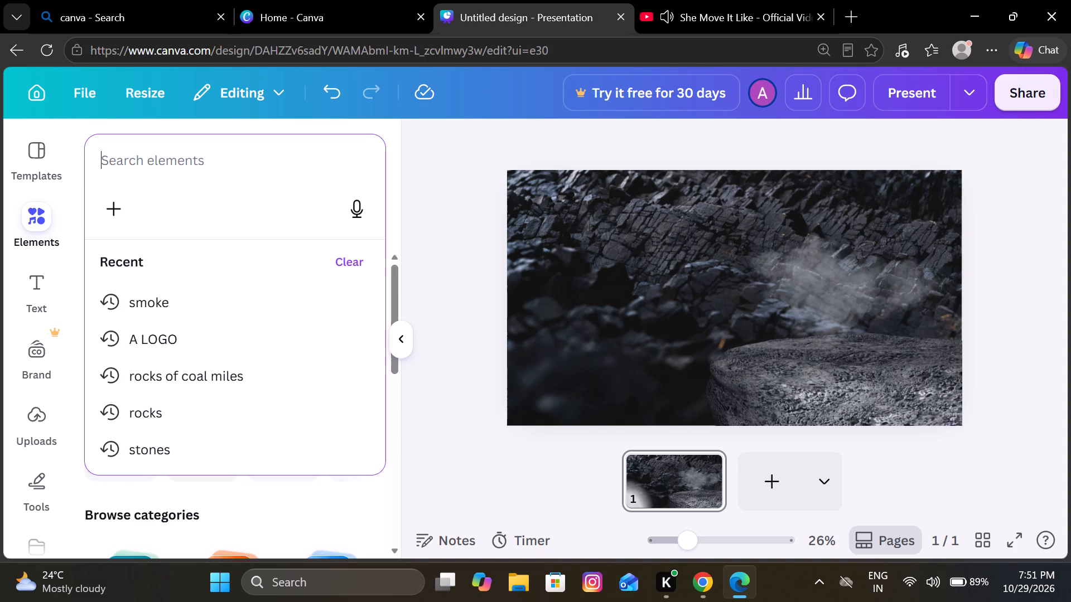
{"action": "type", "text": "lih"}
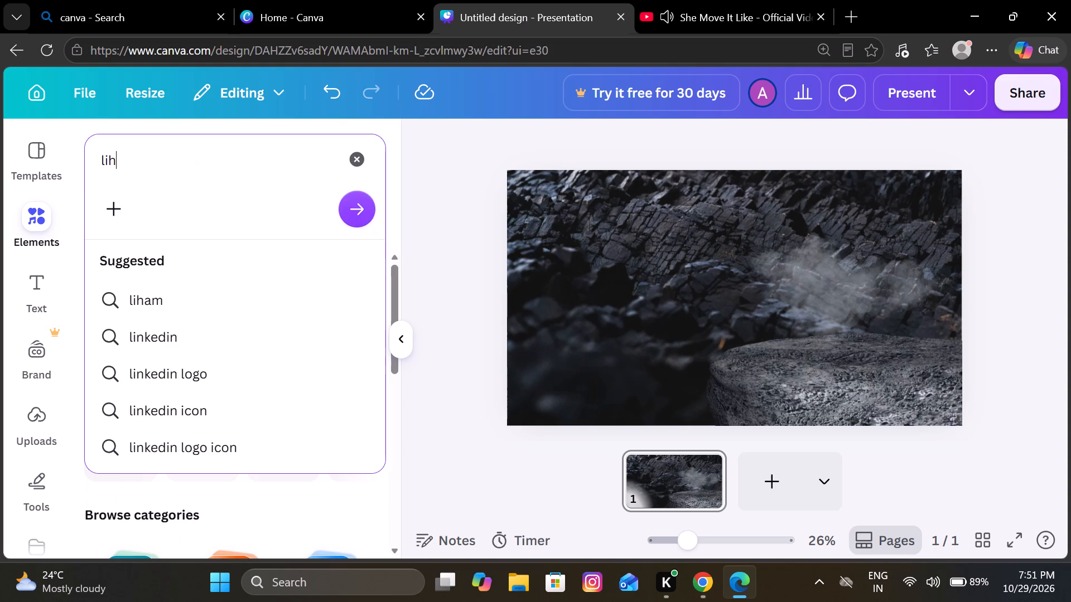
{"action": "key", "text": "BackSpace"}
{"action": "type", "text": "ght"}
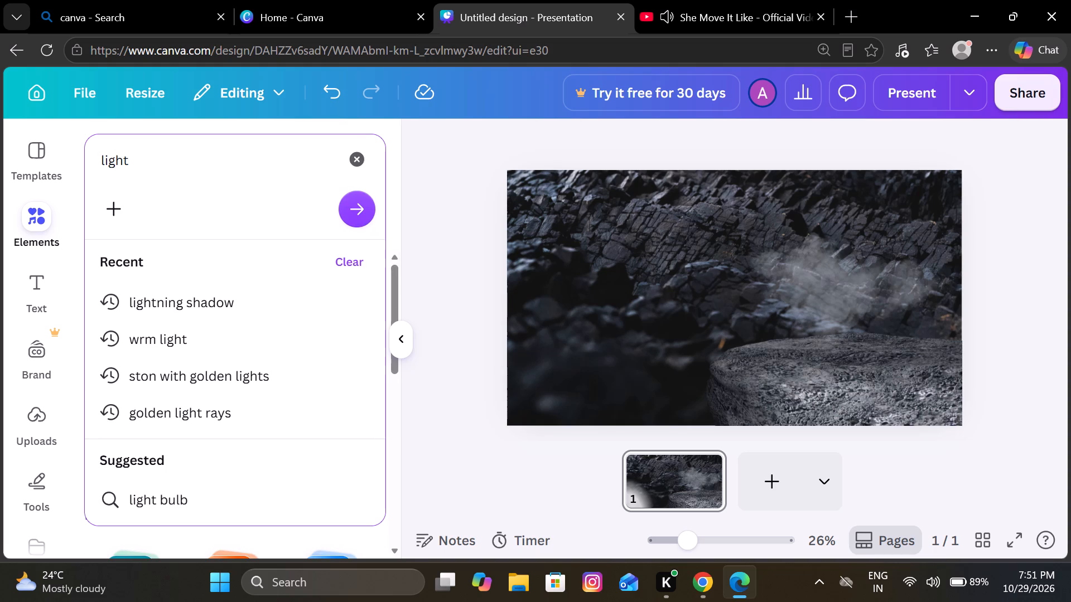
{"action": "key", "text": "Return"}
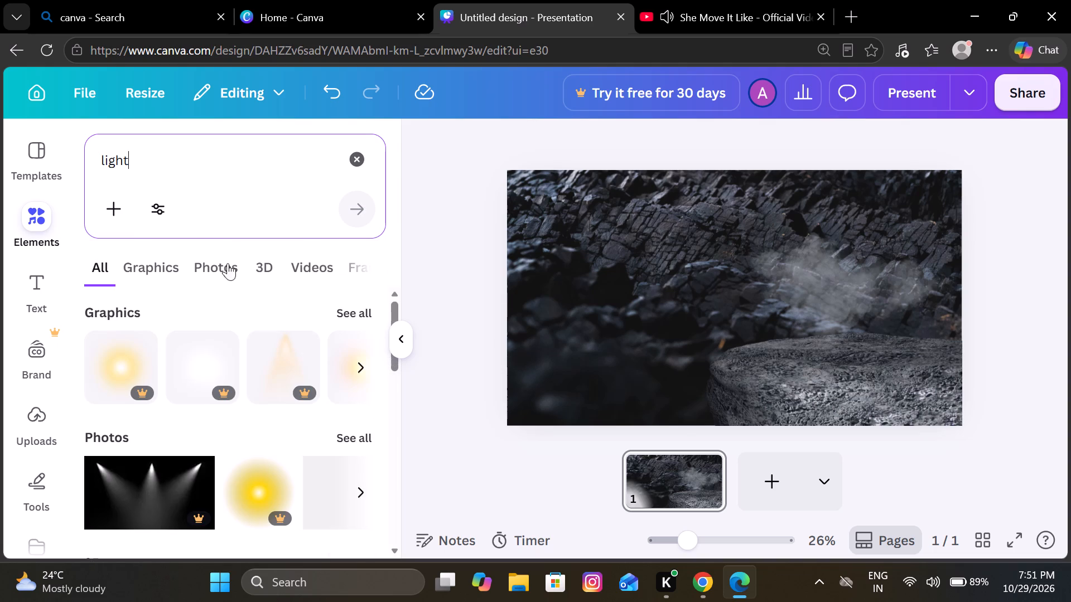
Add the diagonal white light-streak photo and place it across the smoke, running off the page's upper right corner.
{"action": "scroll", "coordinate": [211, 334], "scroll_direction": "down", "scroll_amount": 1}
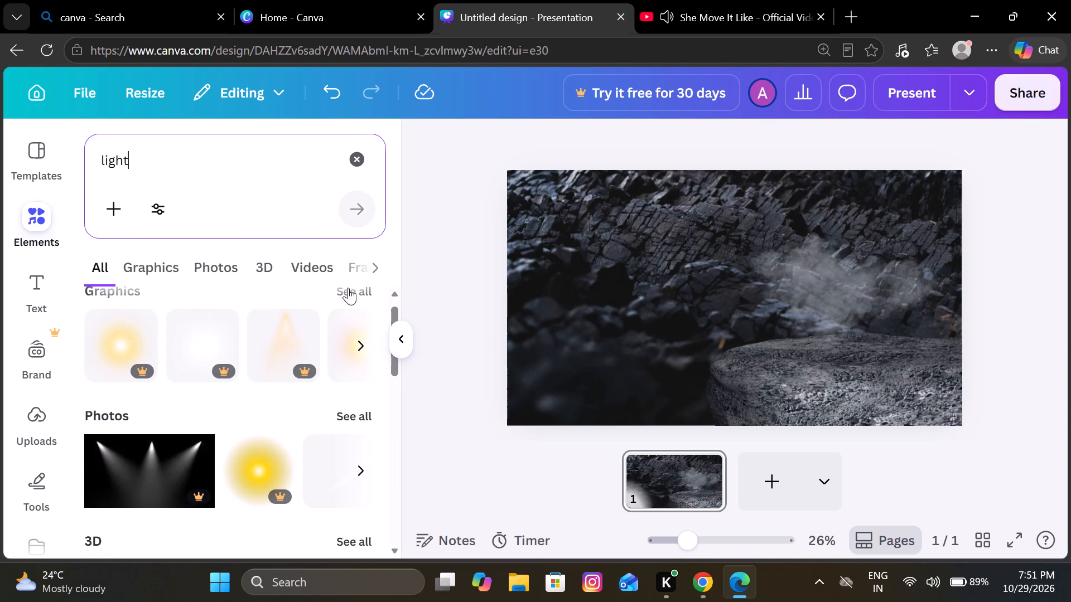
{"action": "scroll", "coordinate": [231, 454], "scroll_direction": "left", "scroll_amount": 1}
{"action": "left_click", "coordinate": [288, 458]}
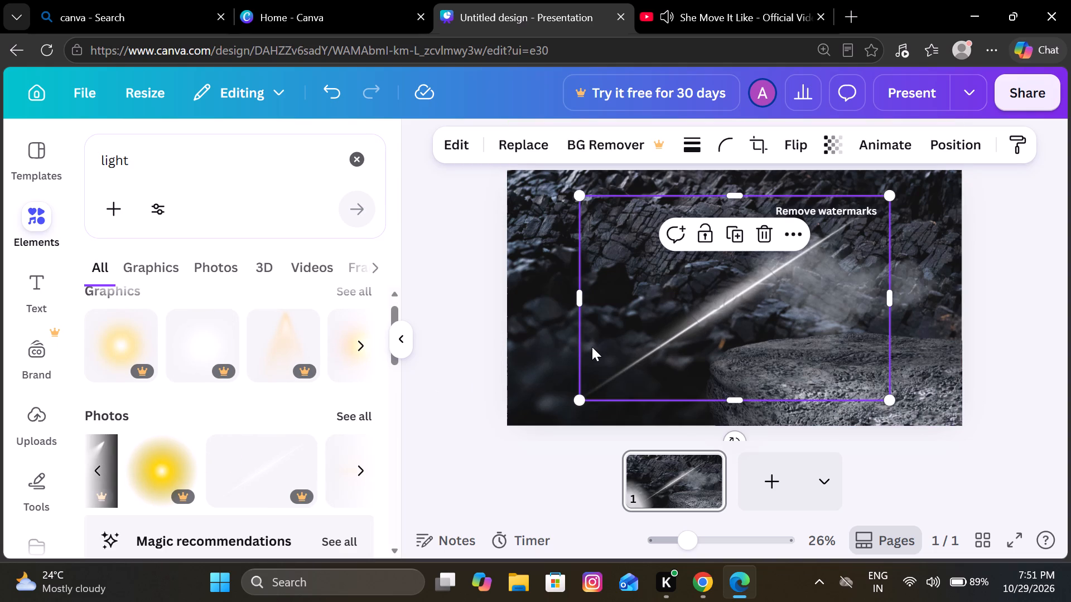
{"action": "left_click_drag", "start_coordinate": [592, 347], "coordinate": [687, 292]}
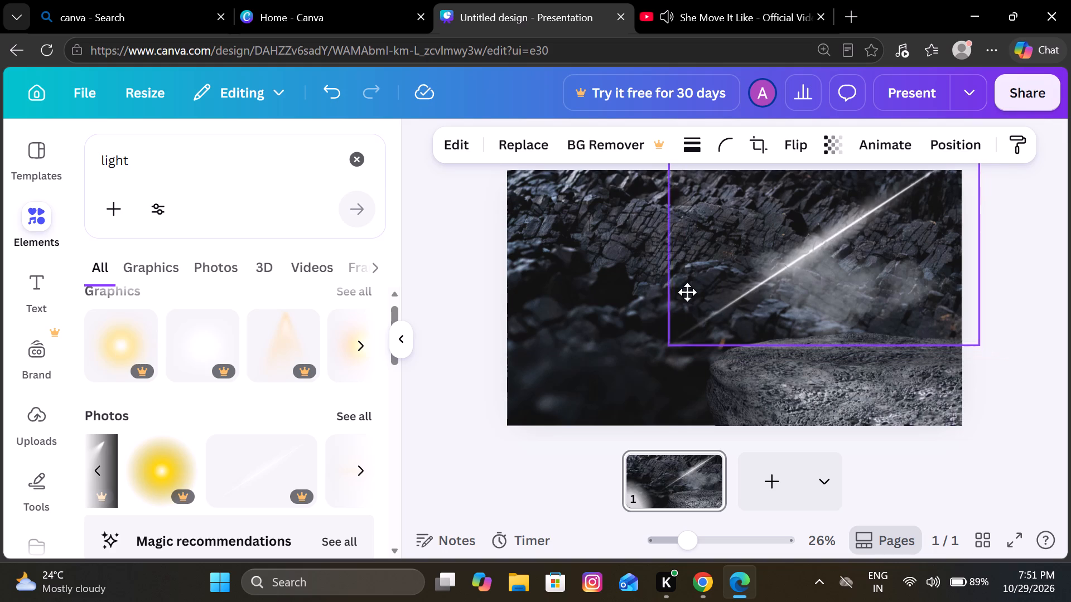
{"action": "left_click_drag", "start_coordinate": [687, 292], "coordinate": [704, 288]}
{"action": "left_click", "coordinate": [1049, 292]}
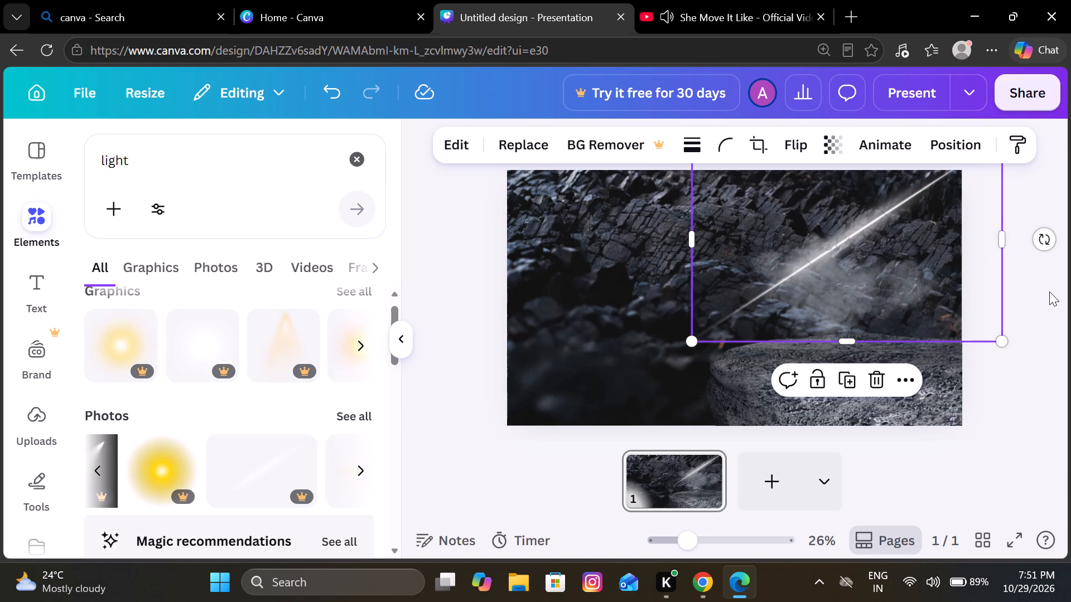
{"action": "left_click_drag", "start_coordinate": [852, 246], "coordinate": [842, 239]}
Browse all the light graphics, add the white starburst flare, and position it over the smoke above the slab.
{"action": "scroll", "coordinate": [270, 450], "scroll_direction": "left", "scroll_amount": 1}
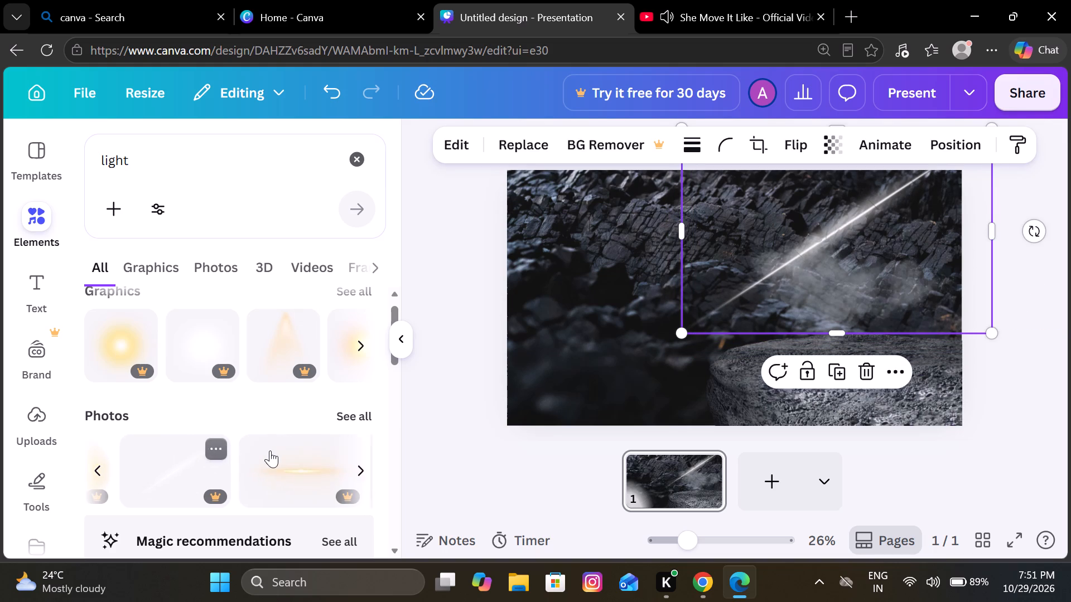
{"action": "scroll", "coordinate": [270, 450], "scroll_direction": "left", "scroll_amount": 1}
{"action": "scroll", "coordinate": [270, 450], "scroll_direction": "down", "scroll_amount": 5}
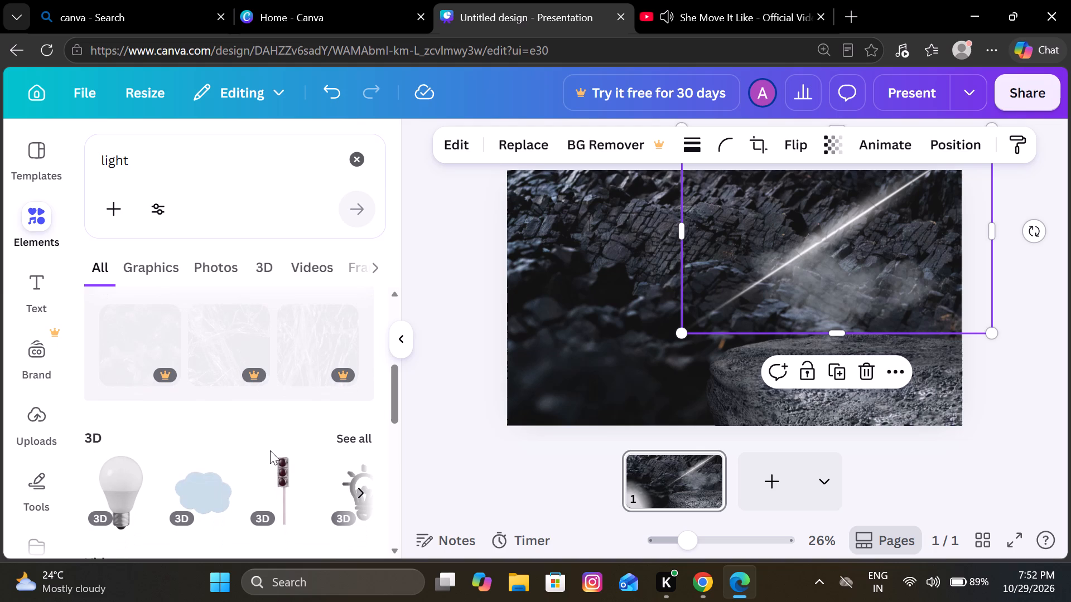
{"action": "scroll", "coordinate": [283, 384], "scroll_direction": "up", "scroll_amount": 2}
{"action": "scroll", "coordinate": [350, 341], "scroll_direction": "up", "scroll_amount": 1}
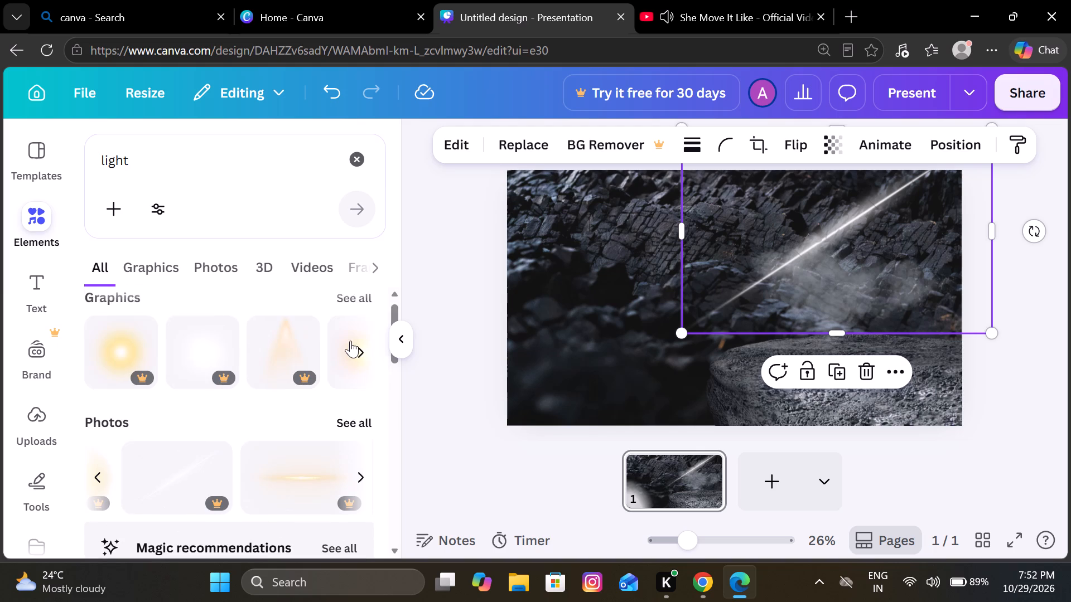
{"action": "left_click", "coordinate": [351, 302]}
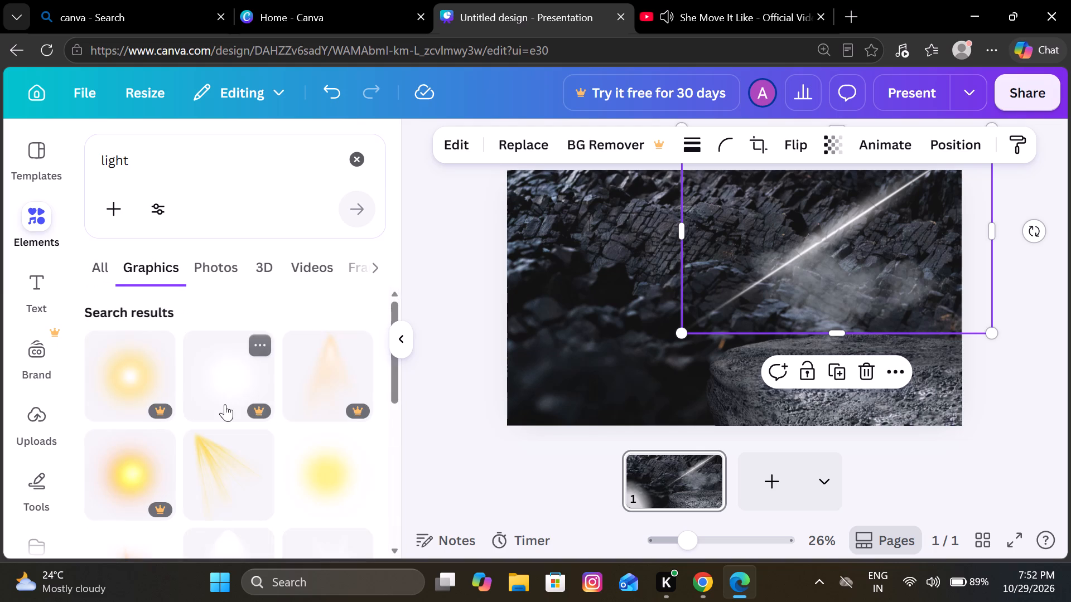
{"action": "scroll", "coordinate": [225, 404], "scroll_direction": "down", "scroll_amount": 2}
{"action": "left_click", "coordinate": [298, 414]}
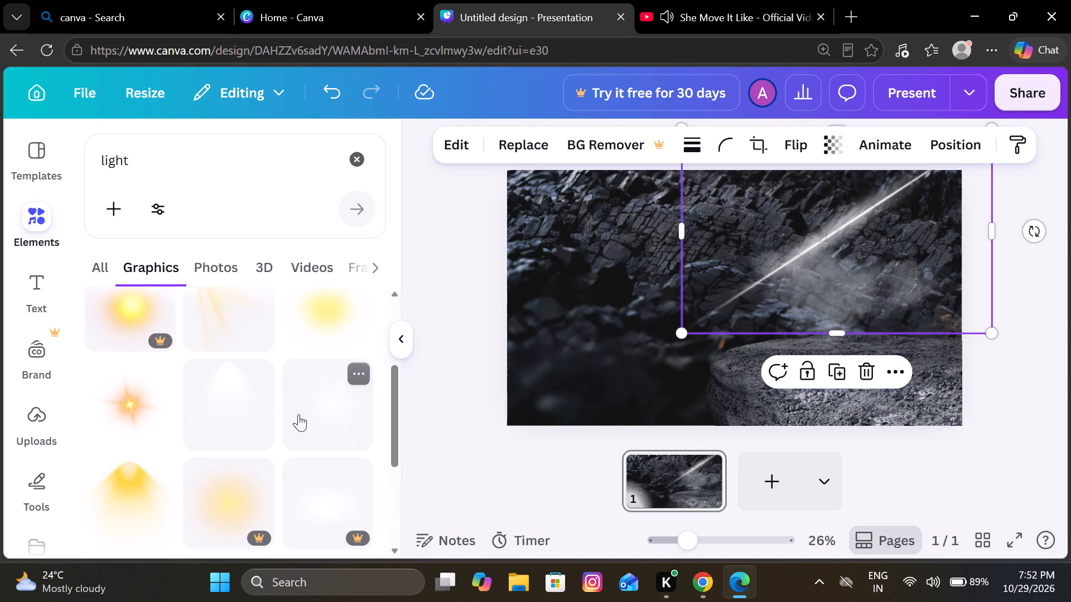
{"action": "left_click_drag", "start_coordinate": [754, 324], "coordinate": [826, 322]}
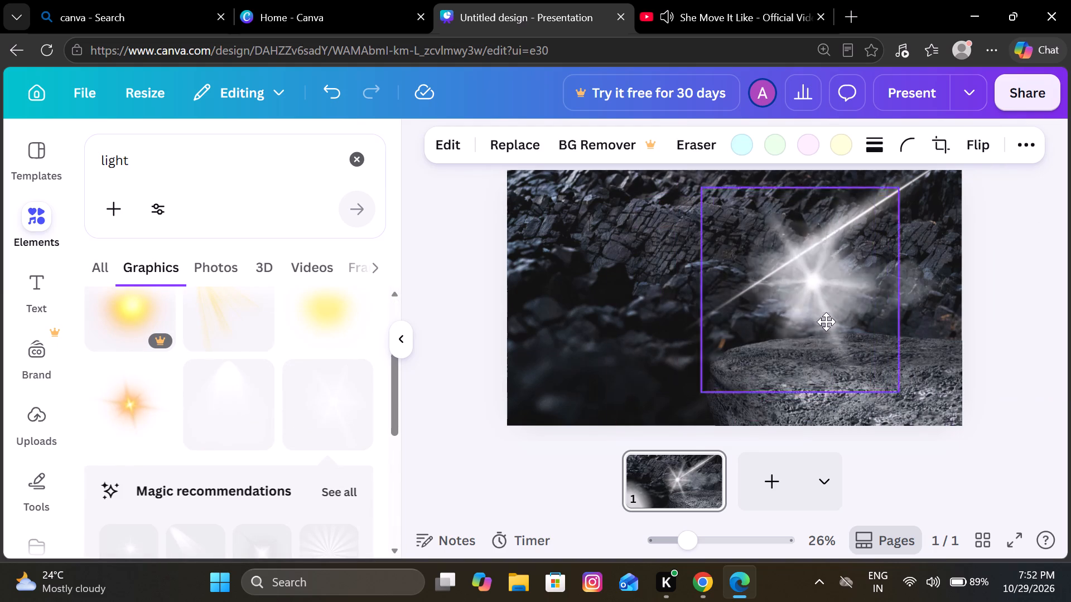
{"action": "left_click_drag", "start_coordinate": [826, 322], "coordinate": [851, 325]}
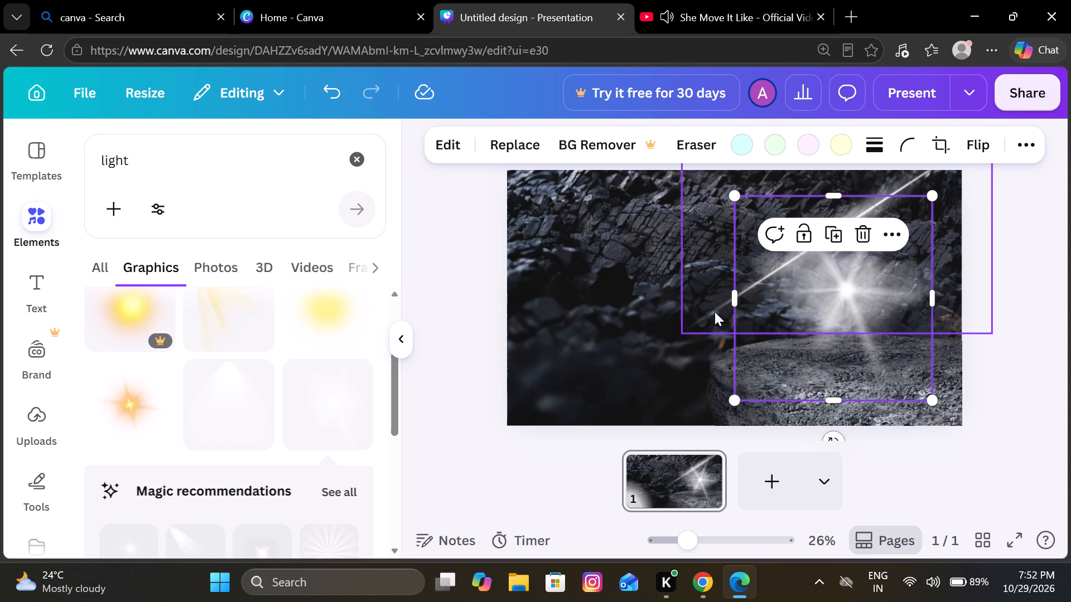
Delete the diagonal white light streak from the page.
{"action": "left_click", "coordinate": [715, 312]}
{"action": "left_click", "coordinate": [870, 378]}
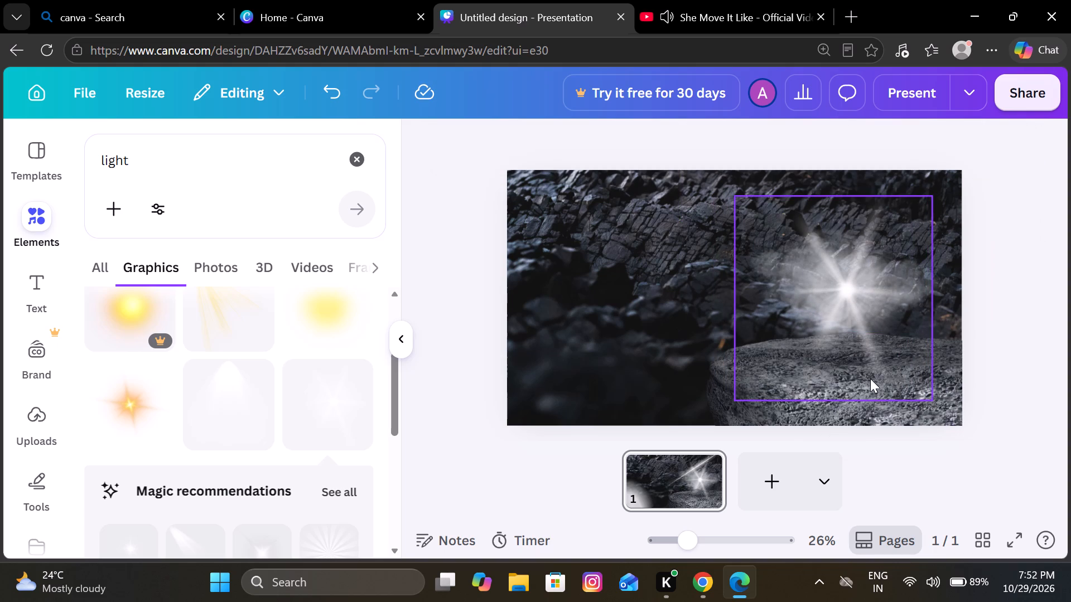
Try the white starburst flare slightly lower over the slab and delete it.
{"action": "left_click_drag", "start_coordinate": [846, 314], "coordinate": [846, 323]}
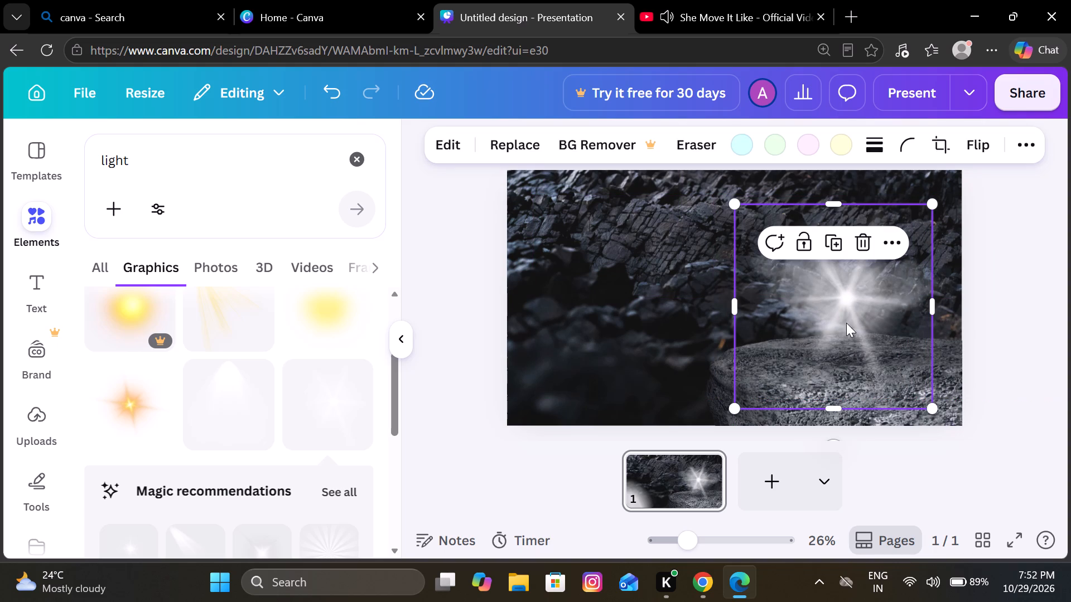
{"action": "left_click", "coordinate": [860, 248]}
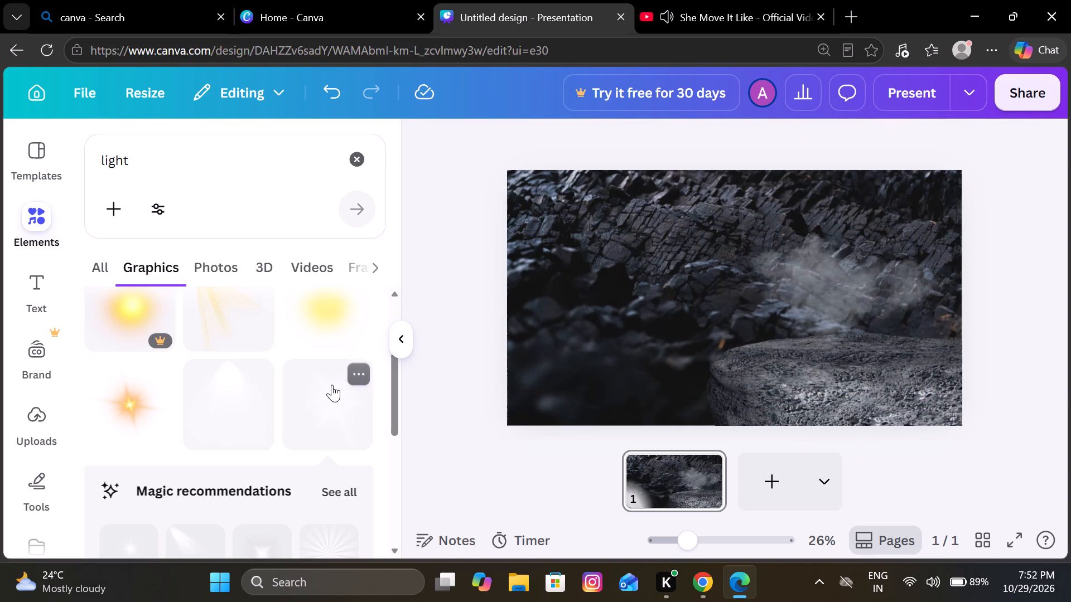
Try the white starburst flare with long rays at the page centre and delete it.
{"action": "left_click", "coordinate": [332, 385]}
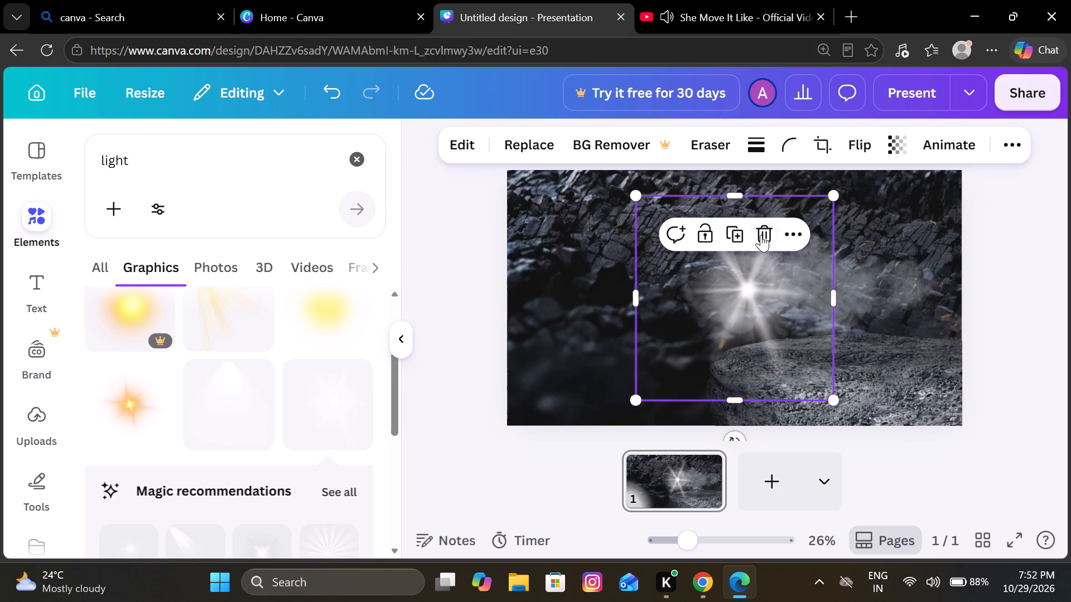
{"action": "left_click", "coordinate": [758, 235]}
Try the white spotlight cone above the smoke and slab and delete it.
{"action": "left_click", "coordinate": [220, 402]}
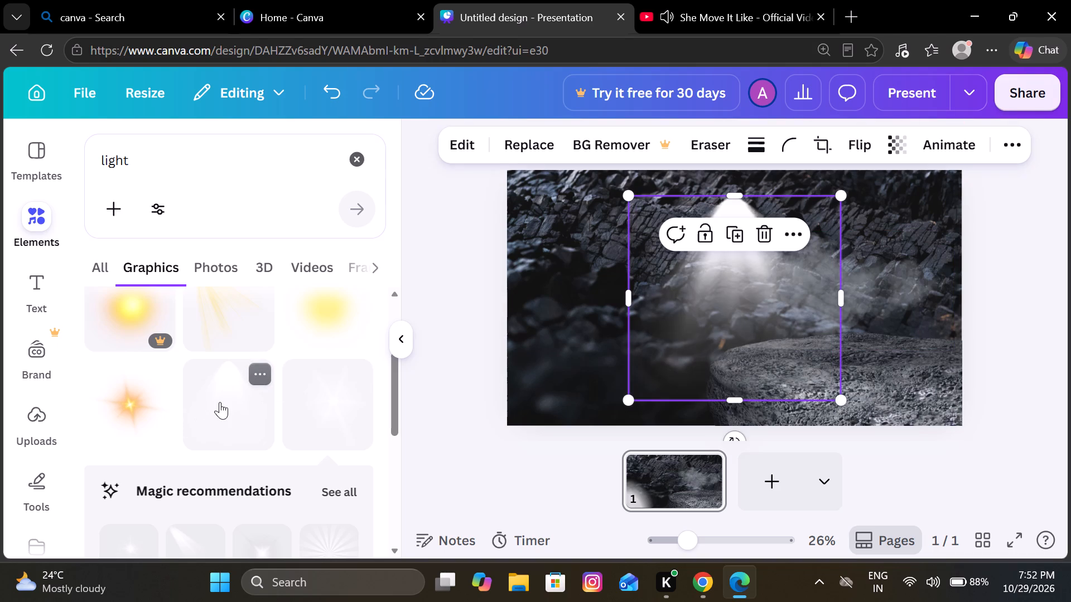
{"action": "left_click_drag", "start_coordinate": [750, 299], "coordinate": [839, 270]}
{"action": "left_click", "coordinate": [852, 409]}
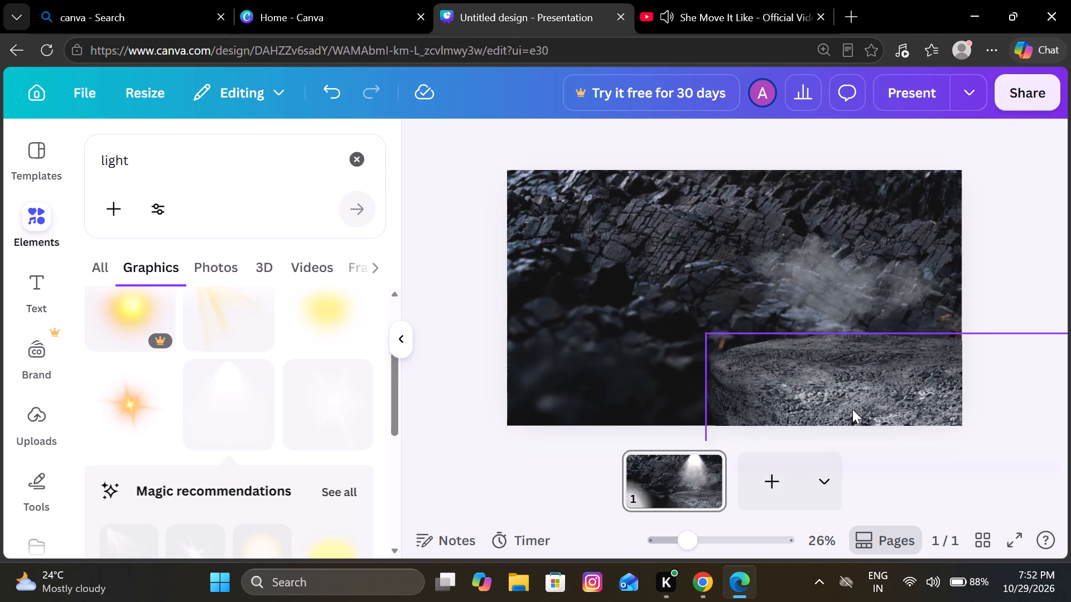
Add the diagonal white light-rays graphic from the magic recommendations and place it over the smoke above the slab.
{"action": "scroll", "coordinate": [247, 467], "scroll_direction": "down", "scroll_amount": 1}
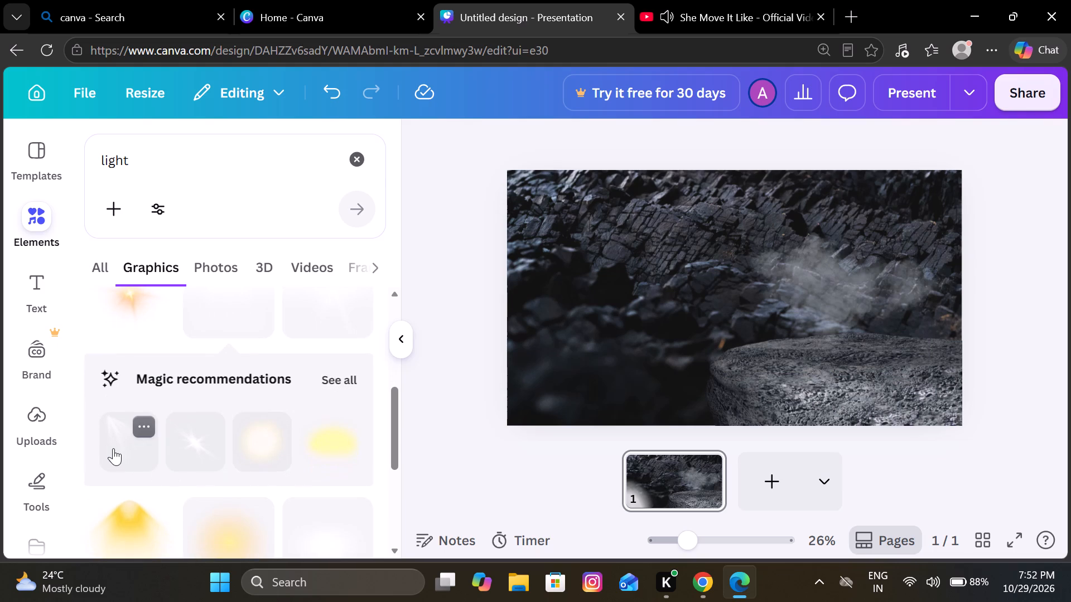
{"action": "left_click", "coordinate": [113, 448]}
{"action": "left_click_drag", "start_coordinate": [685, 311], "coordinate": [928, 279]}
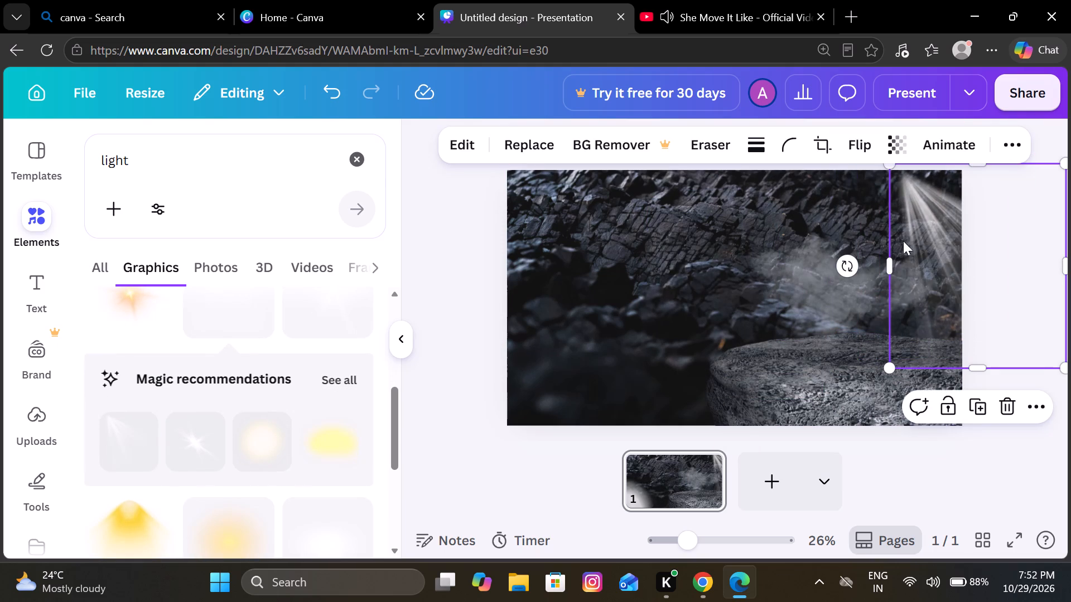
{"action": "left_click_drag", "start_coordinate": [933, 263], "coordinate": [807, 258]}
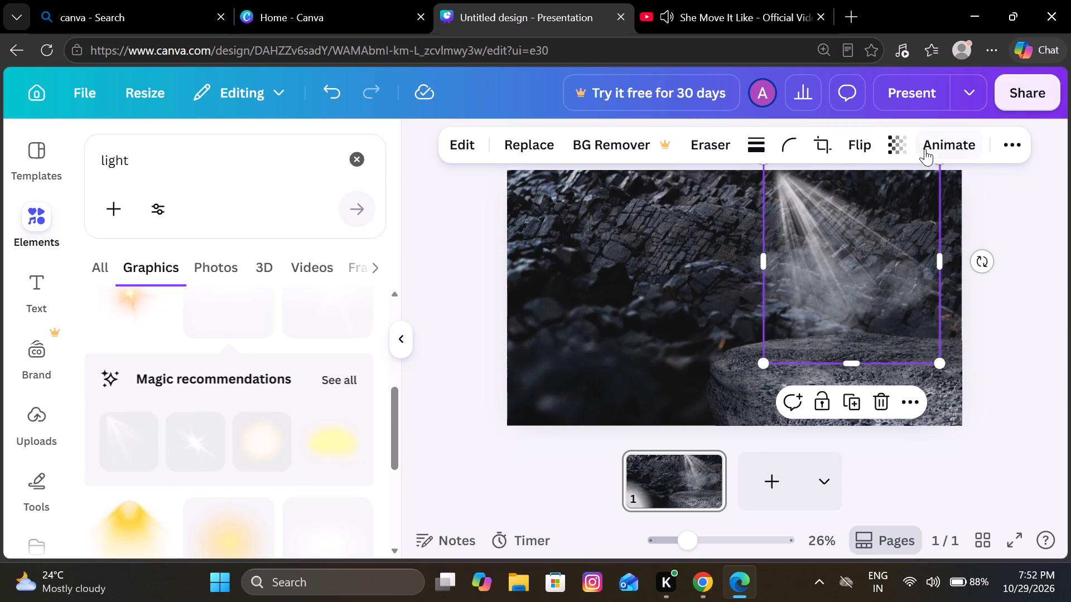
Flip the light rays vertically so they fan upward from the slab, and nudge them toward the page's right edge.
{"action": "left_click", "coordinate": [850, 145]}
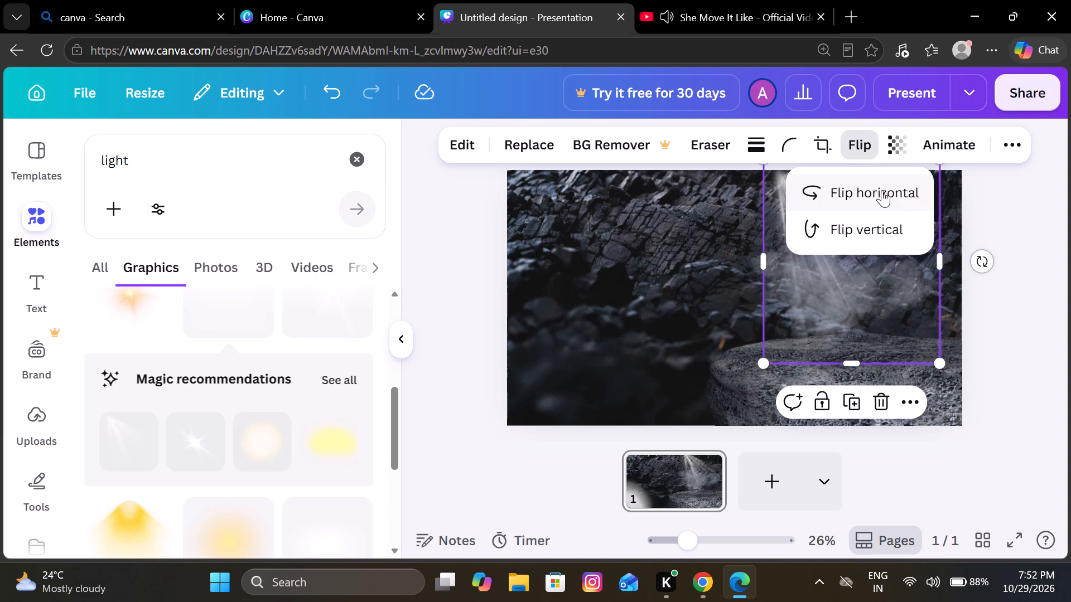
{"action": "left_click", "coordinate": [882, 190]}
{"action": "left_click", "coordinate": [874, 235]}
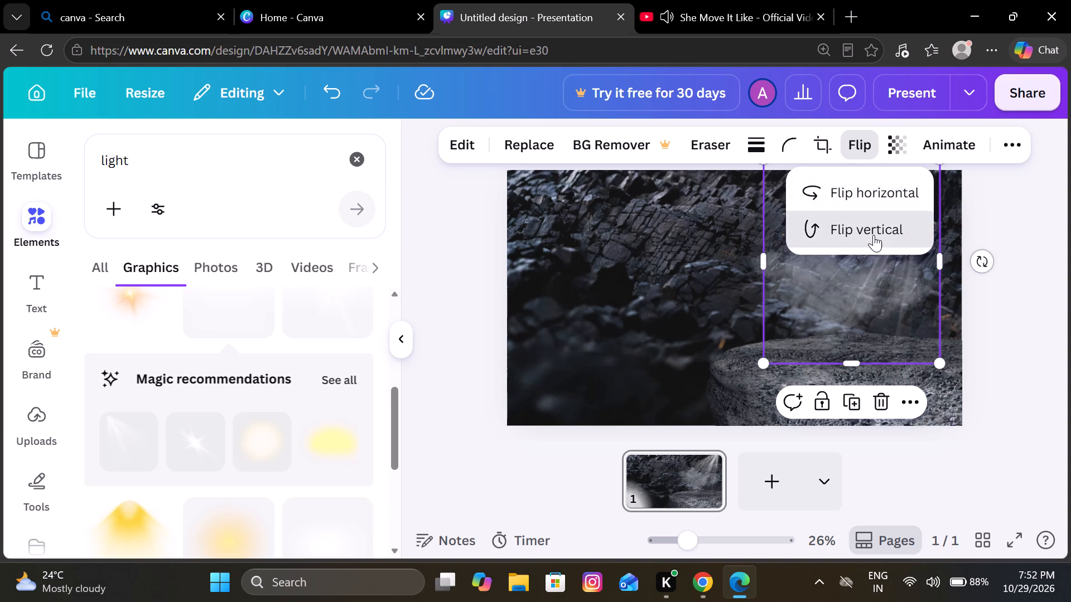
{"action": "left_click", "coordinate": [884, 181]}
{"action": "left_click", "coordinate": [999, 299]}
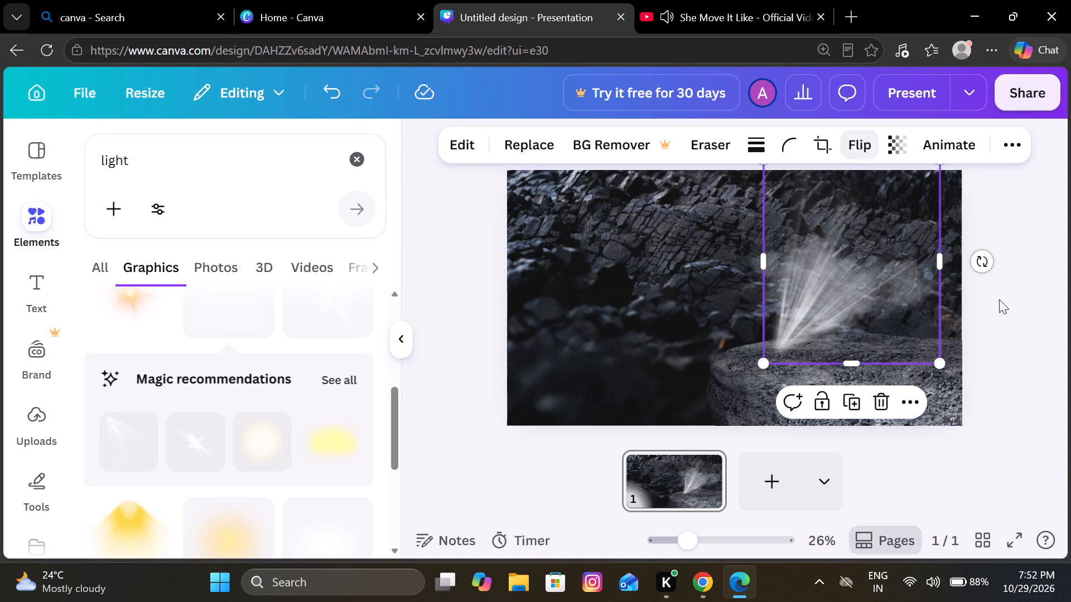
{"action": "left_click_drag", "start_coordinate": [862, 336], "coordinate": [881, 328]}
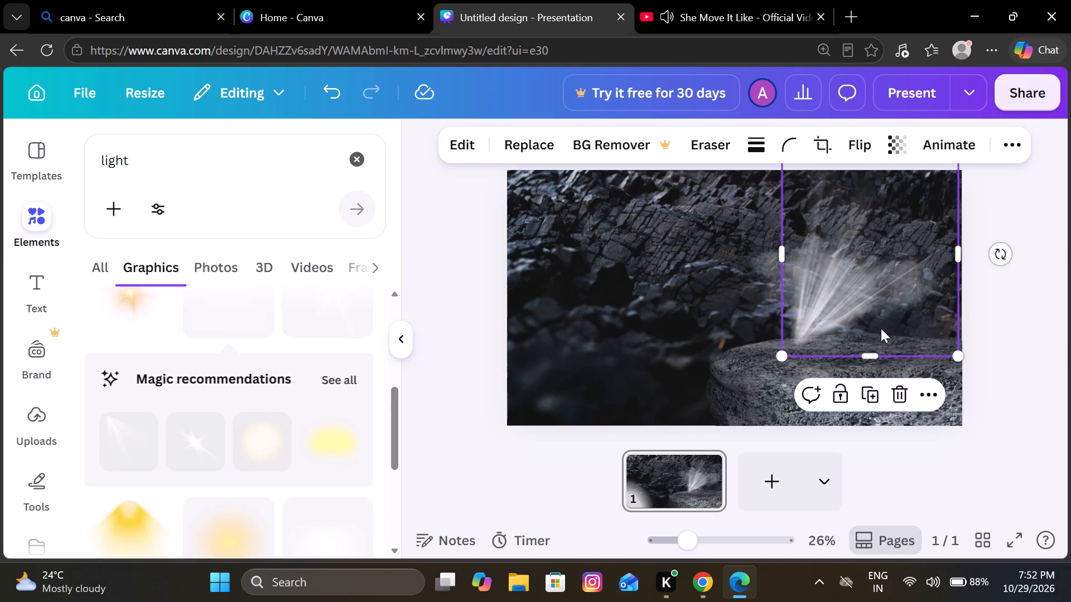
Raise the smoke slightly and bring it forward in front of the light rays.
{"action": "left_click", "coordinate": [768, 281]}
{"action": "left_click_drag", "start_coordinate": [768, 281], "coordinate": [766, 269]}
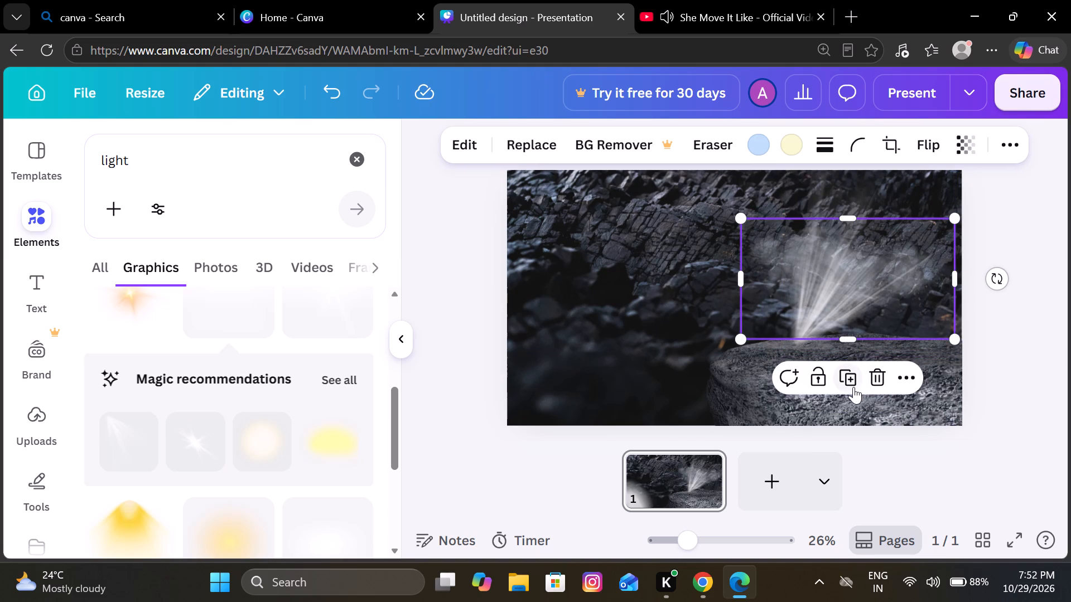
{"action": "left_click", "coordinate": [908, 381]}
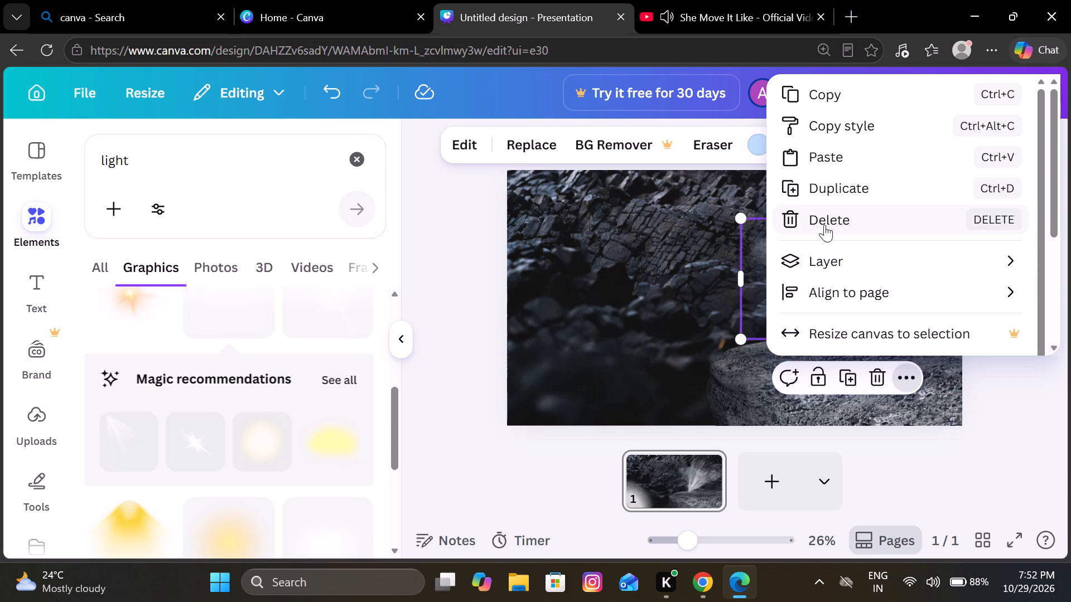
{"action": "left_click", "coordinate": [984, 415]}
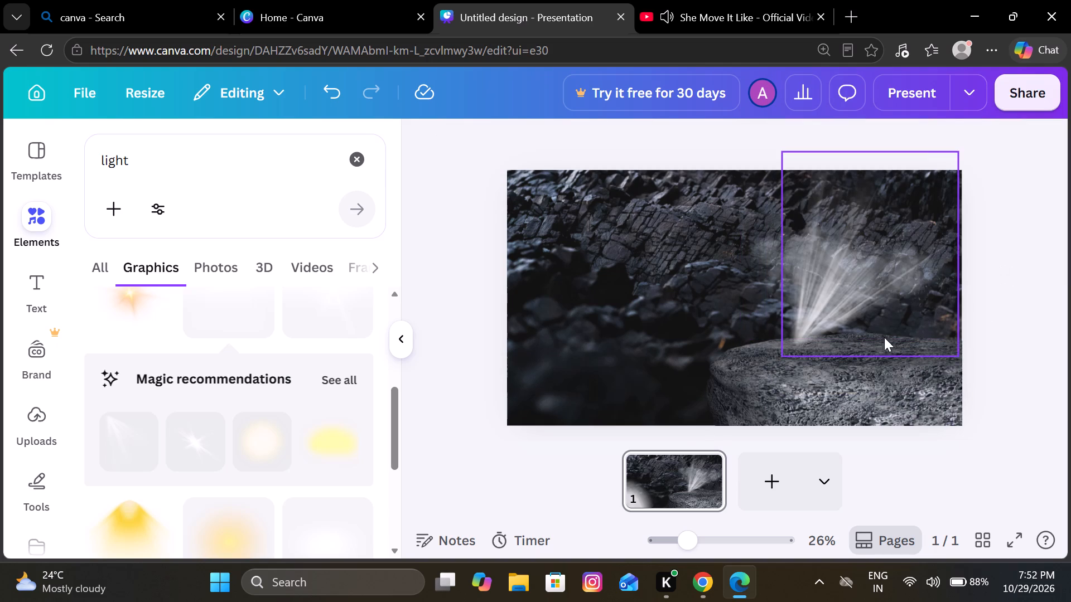
{"action": "left_click", "coordinate": [866, 305]}
{"action": "left_click", "coordinate": [749, 272]}
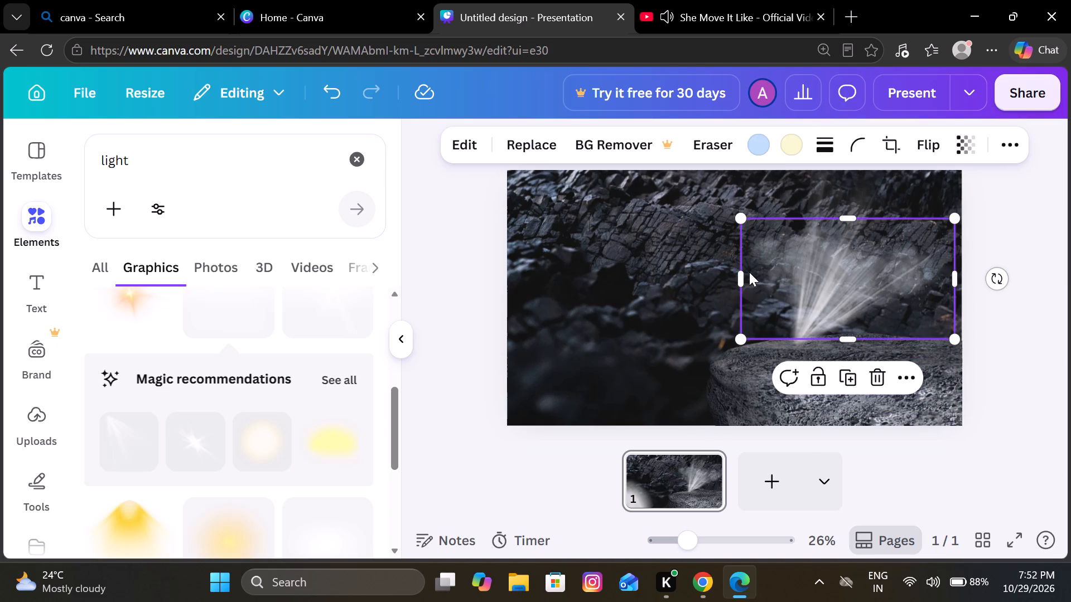
{"action": "left_click", "coordinate": [902, 371]}
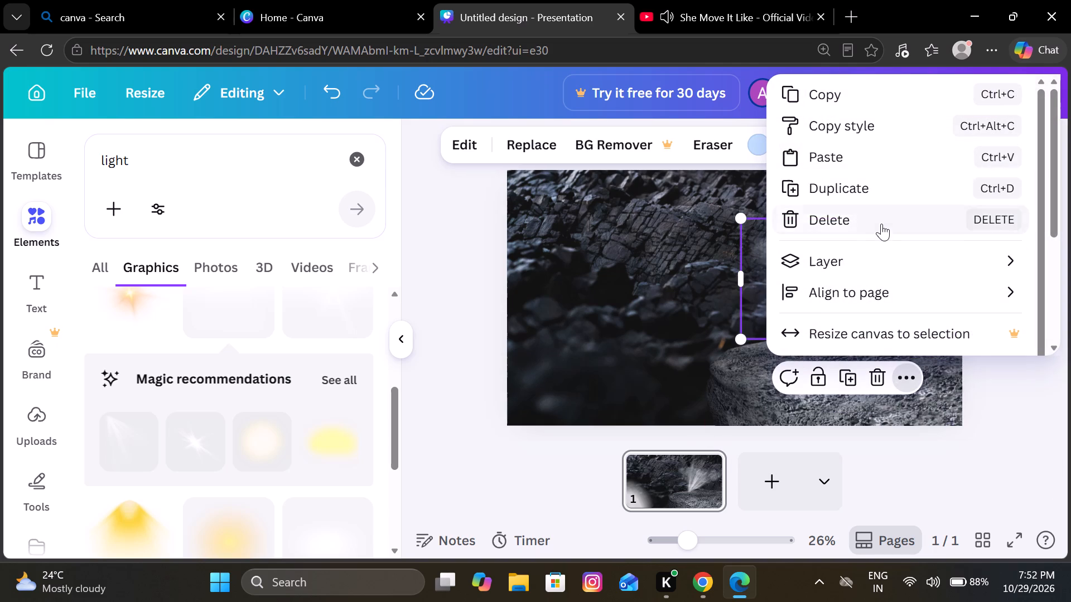
{"action": "left_click", "coordinate": [894, 250]}
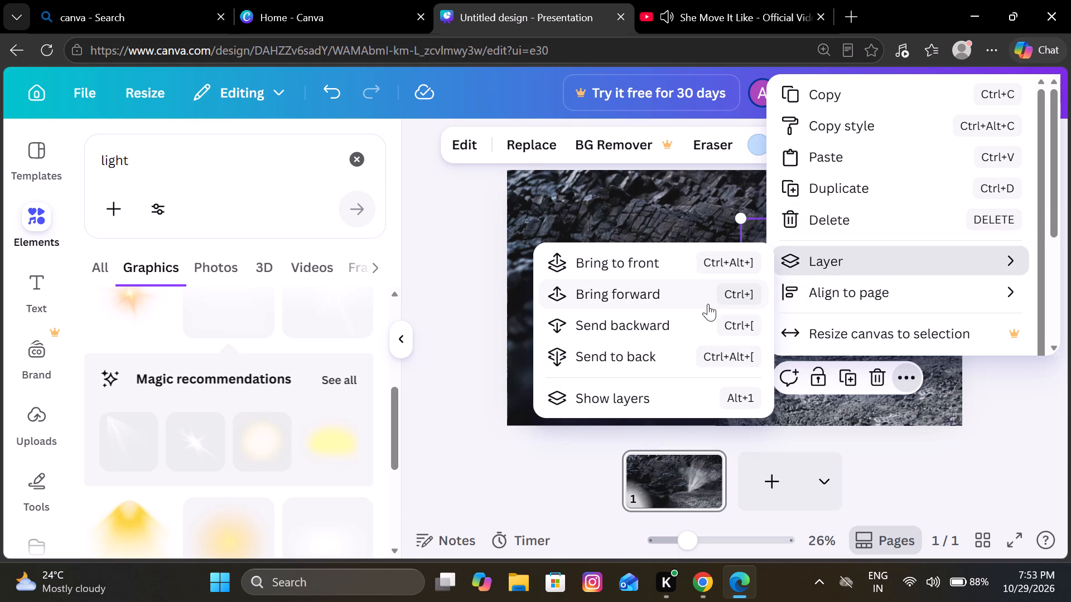
{"action": "left_click", "coordinate": [683, 298]}
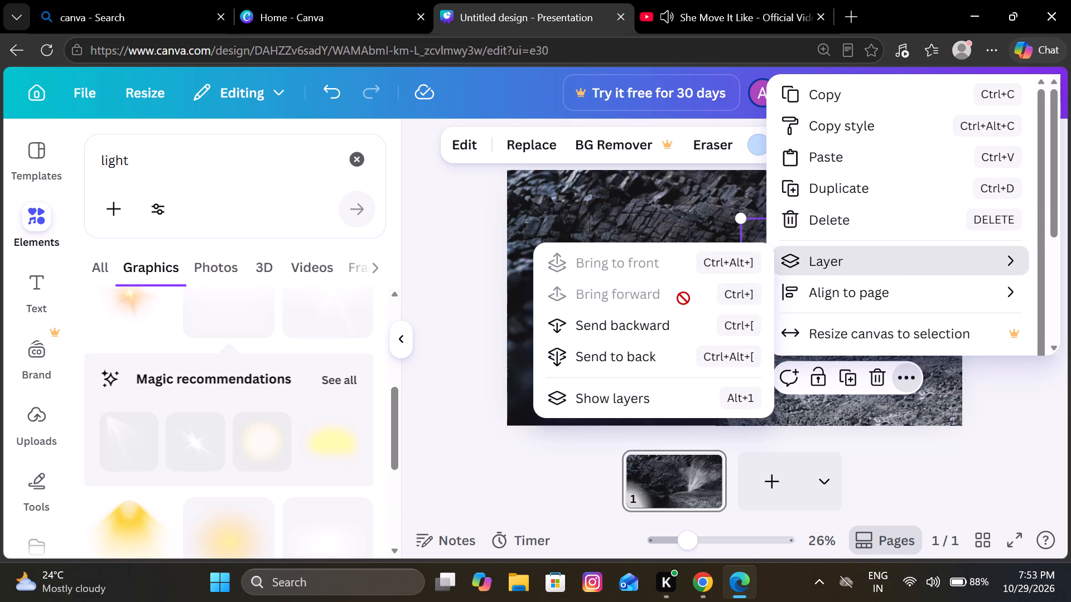
{"action": "left_click", "coordinate": [932, 435]}
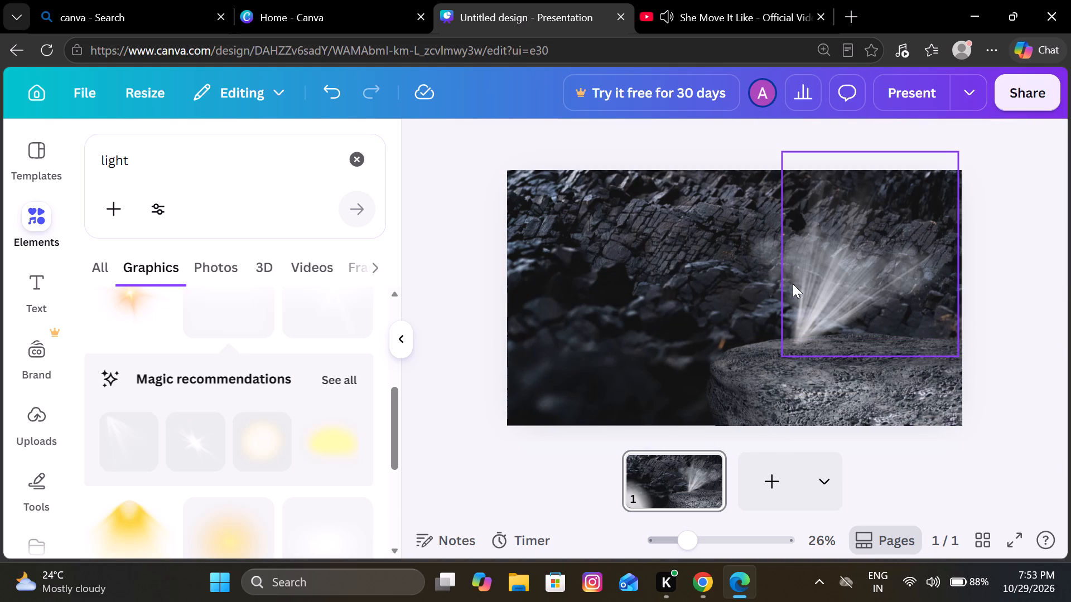
Shift the smoke slightly right so it overlaps the light rays above the slab.
{"action": "left_click_drag", "start_coordinate": [771, 280], "coordinate": [780, 277]}
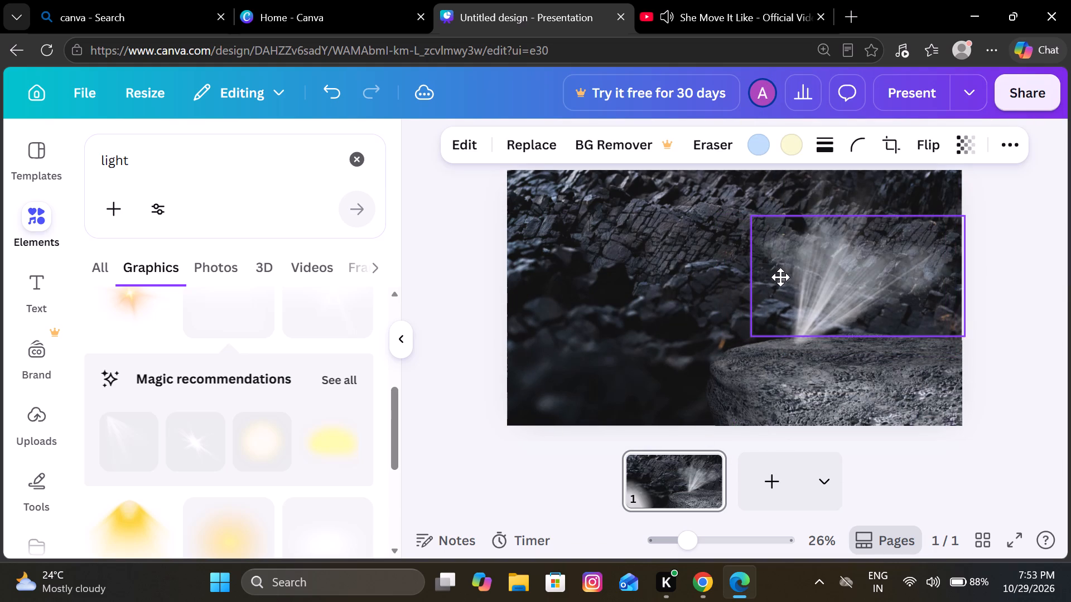
{"action": "left_click_drag", "start_coordinate": [780, 277], "coordinate": [777, 280]}
{"action": "left_click", "coordinate": [993, 438]}
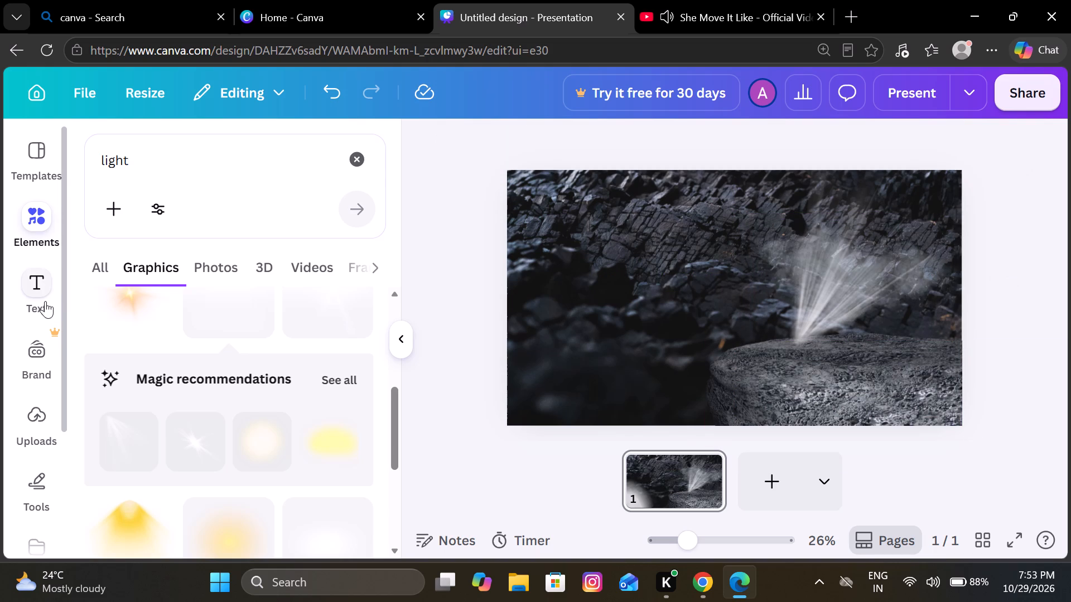
Upload the "Black Stryde Performance Running Shoe" image from the Downloads folder.
{"action": "scroll", "coordinate": [45, 301], "scroll_direction": "down", "scroll_amount": 1}
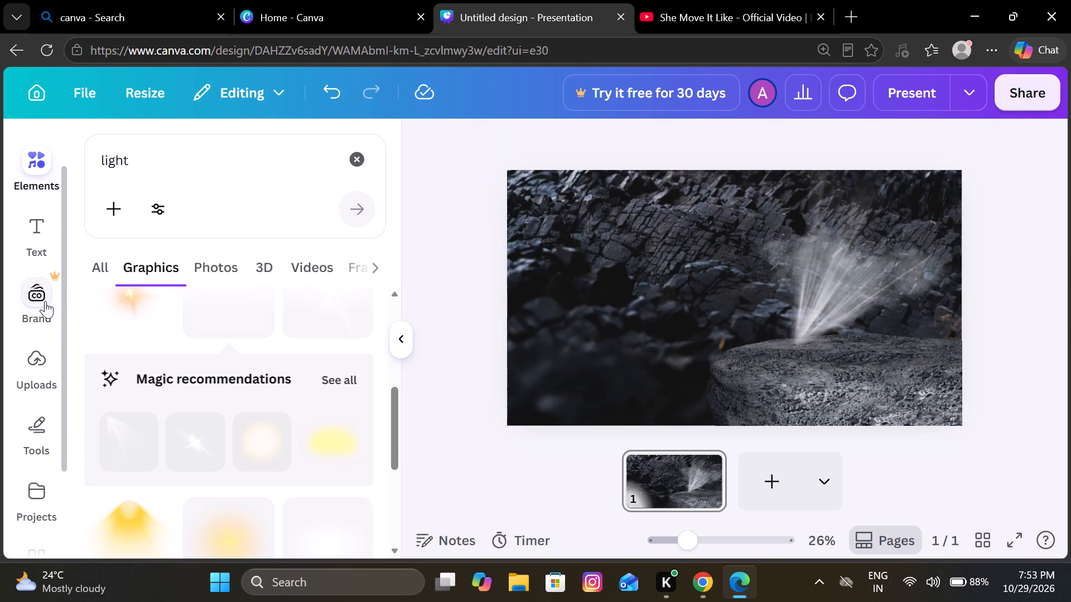
{"action": "scroll", "coordinate": [45, 301], "scroll_direction": "down", "scroll_amount": 1}
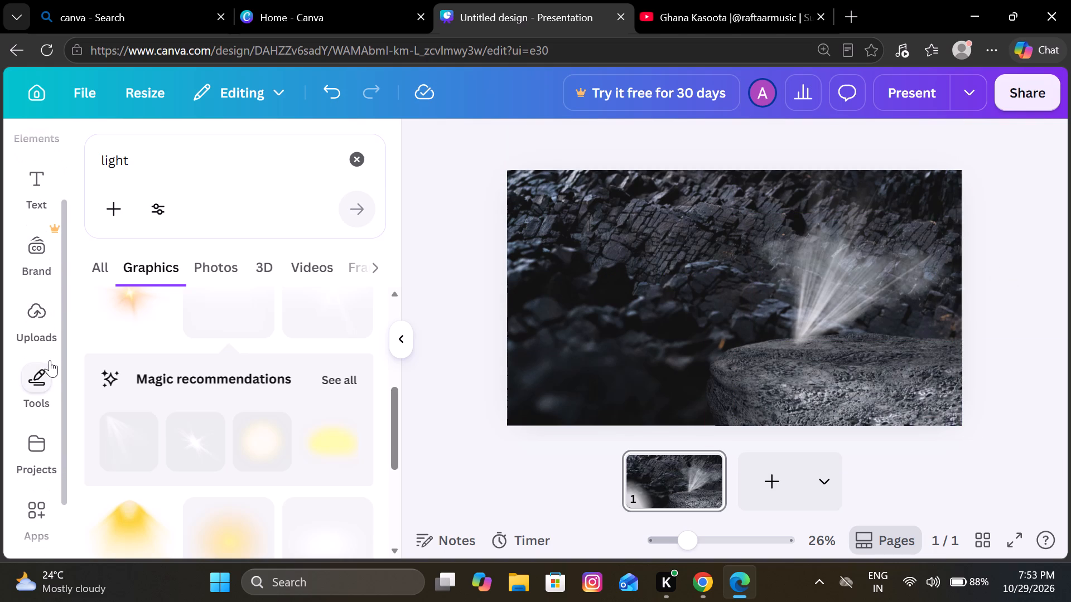
{"action": "scroll", "coordinate": [37, 336], "scroll_direction": "up", "scroll_amount": 1}
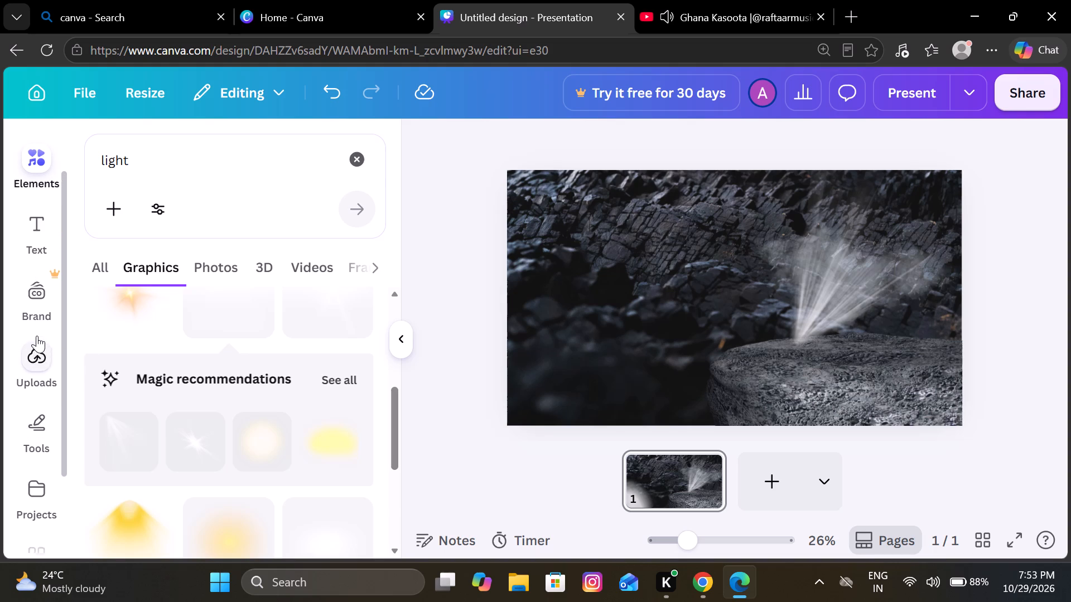
{"action": "scroll", "coordinate": [37, 336], "scroll_direction": "up", "scroll_amount": 2}
{"action": "scroll", "coordinate": [37, 336], "scroll_direction": "down", "scroll_amount": 1}
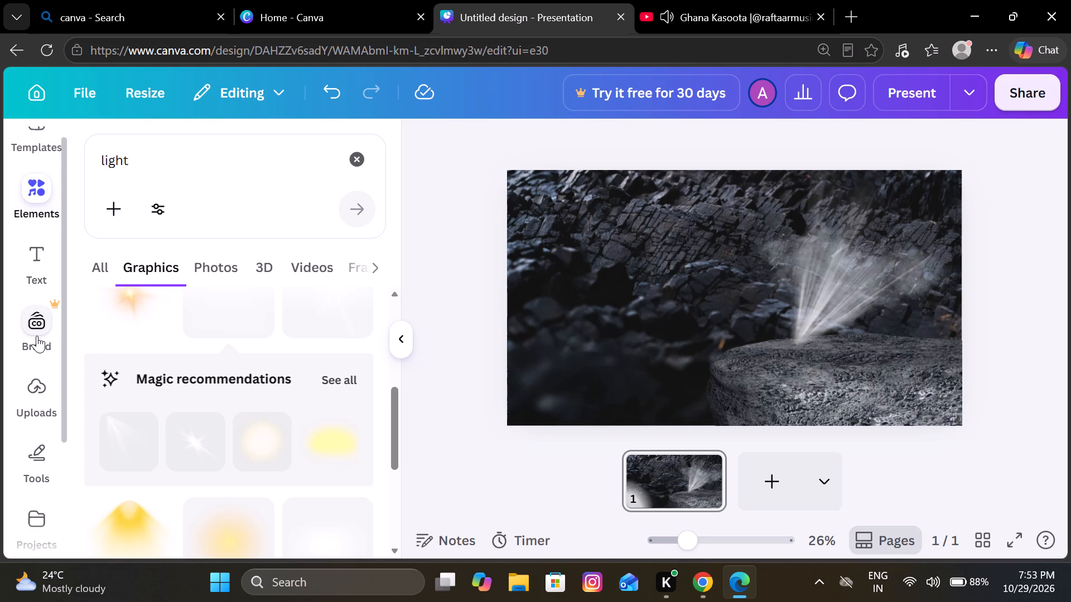
{"action": "scroll", "coordinate": [37, 336], "scroll_direction": "down", "scroll_amount": 1}
{"action": "left_click", "coordinate": [36, 365]}
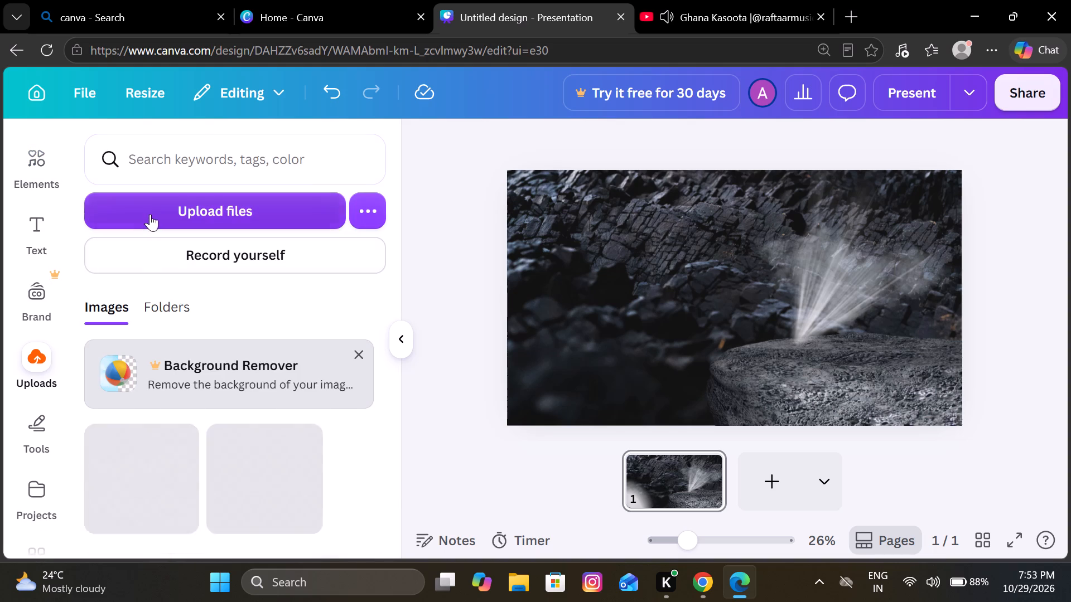
{"action": "left_click", "coordinate": [158, 213]}
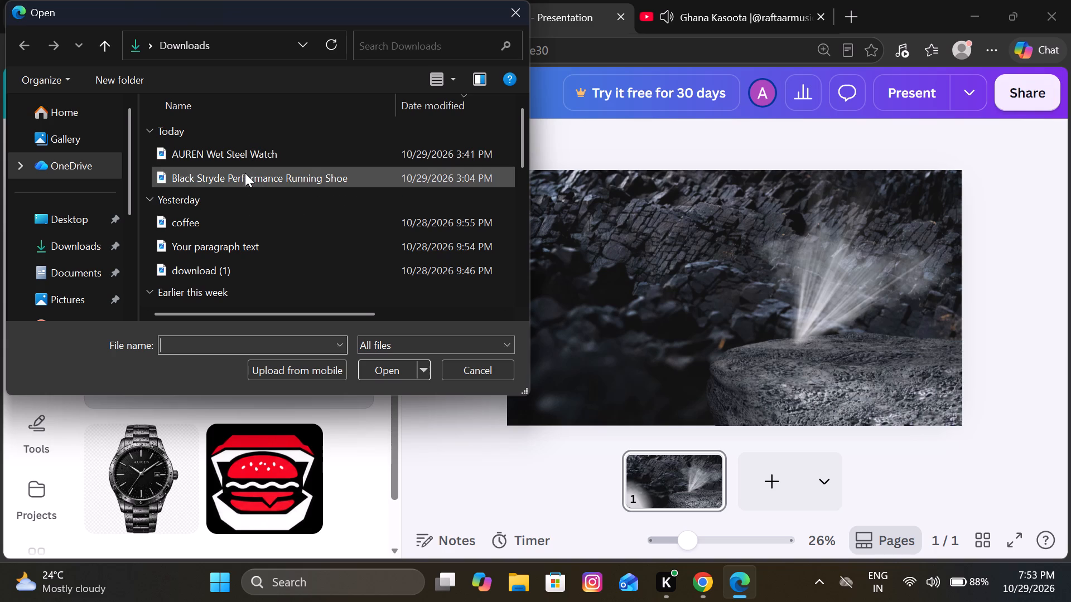
{"action": "left_click", "coordinate": [245, 177]}
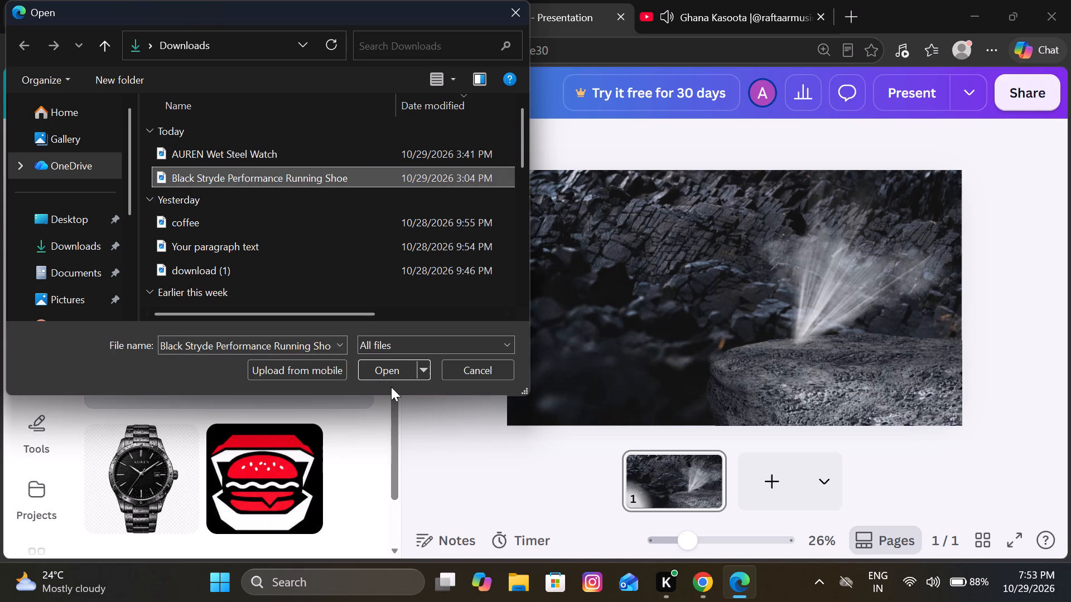
{"action": "left_click", "coordinate": [392, 367]}
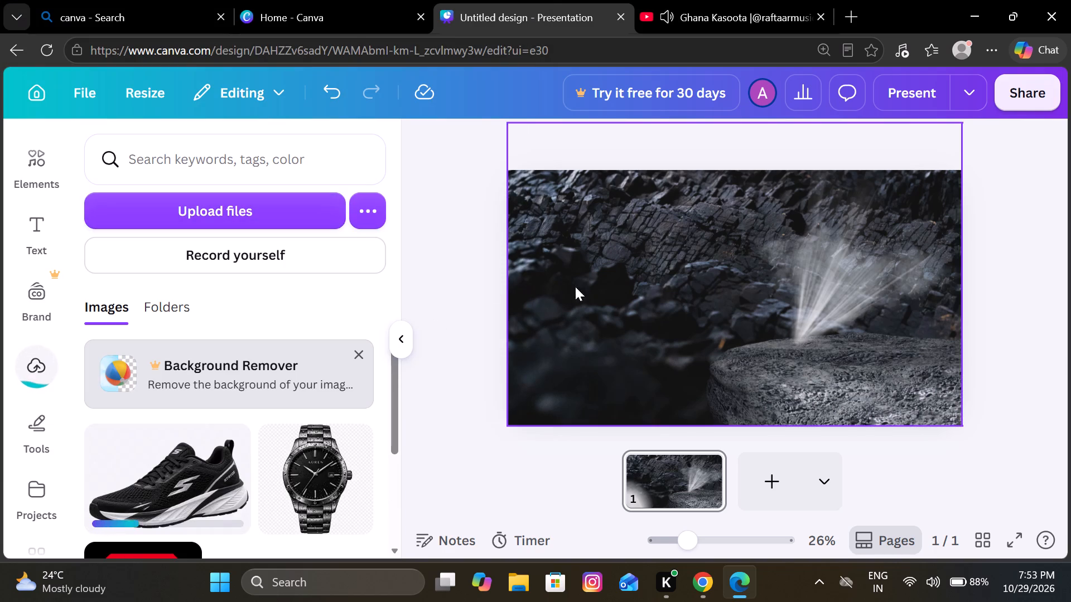
Add the uploaded running shoe to the page, shrink it slightly, and position it on top of the stone slab.
{"action": "left_click", "coordinate": [169, 491]}
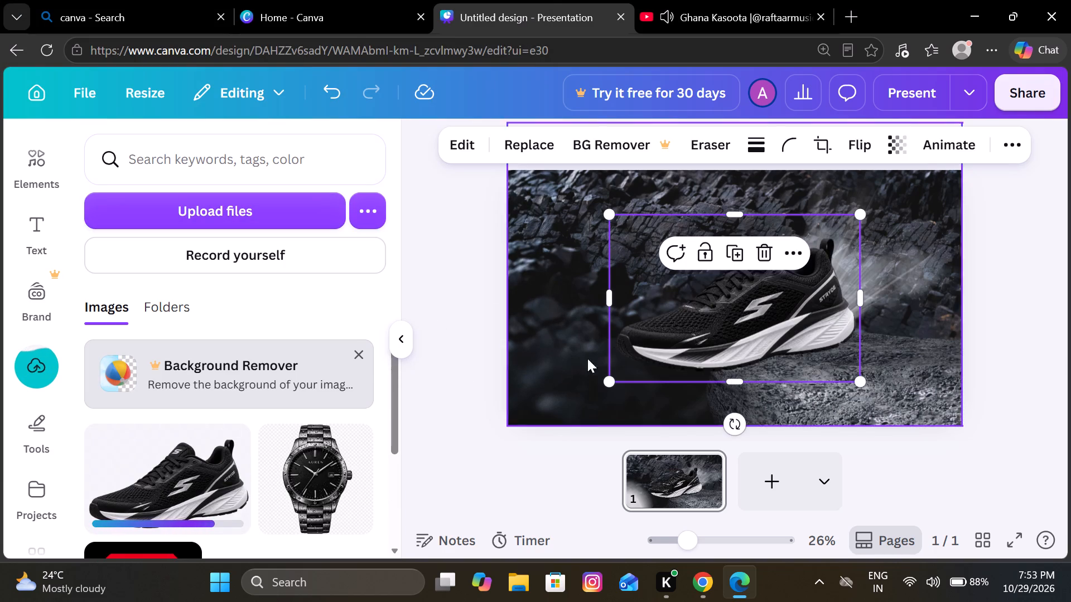
{"action": "left_click_drag", "start_coordinate": [644, 333], "coordinate": [739, 317]}
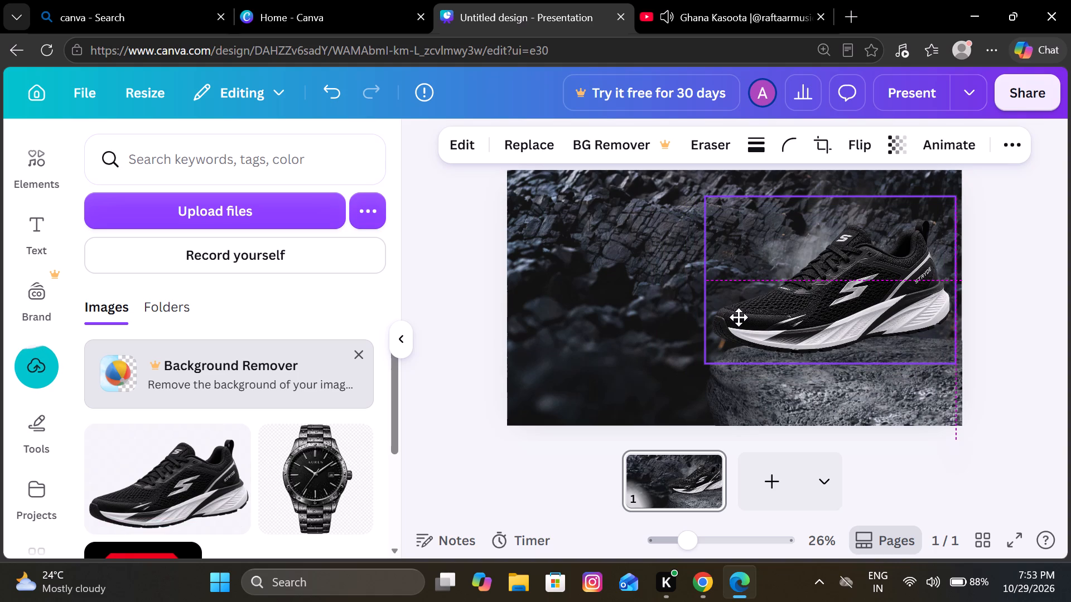
{"action": "left_click_drag", "start_coordinate": [739, 317], "coordinate": [742, 331]}
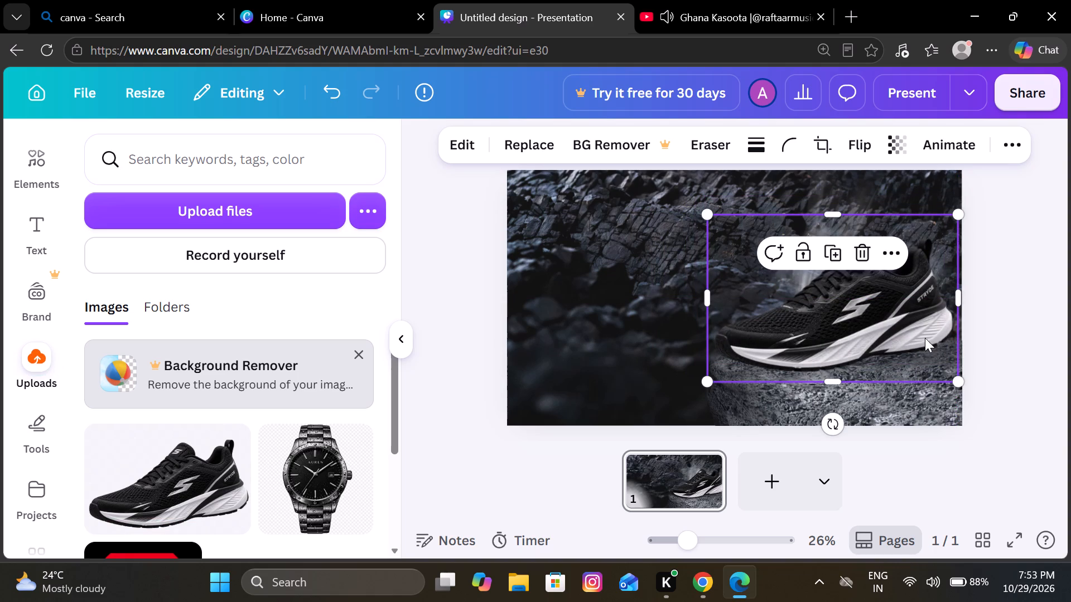
{"action": "left_click_drag", "start_coordinate": [958, 380], "coordinate": [940, 366]}
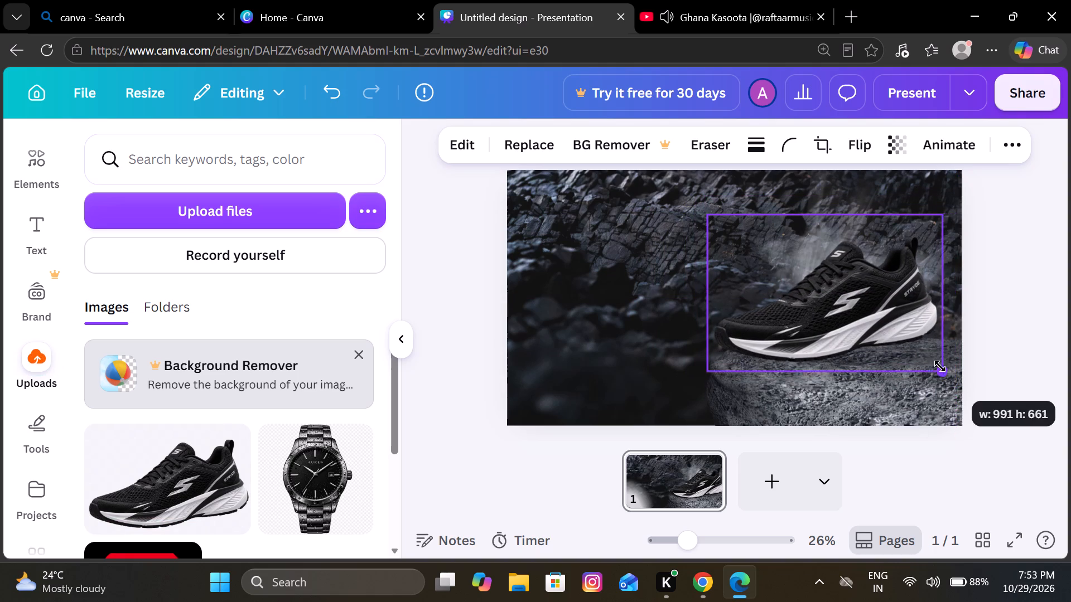
{"action": "left_click_drag", "start_coordinate": [940, 366], "coordinate": [932, 360]}
{"action": "left_click_drag", "start_coordinate": [868, 312], "coordinate": [881, 325]}
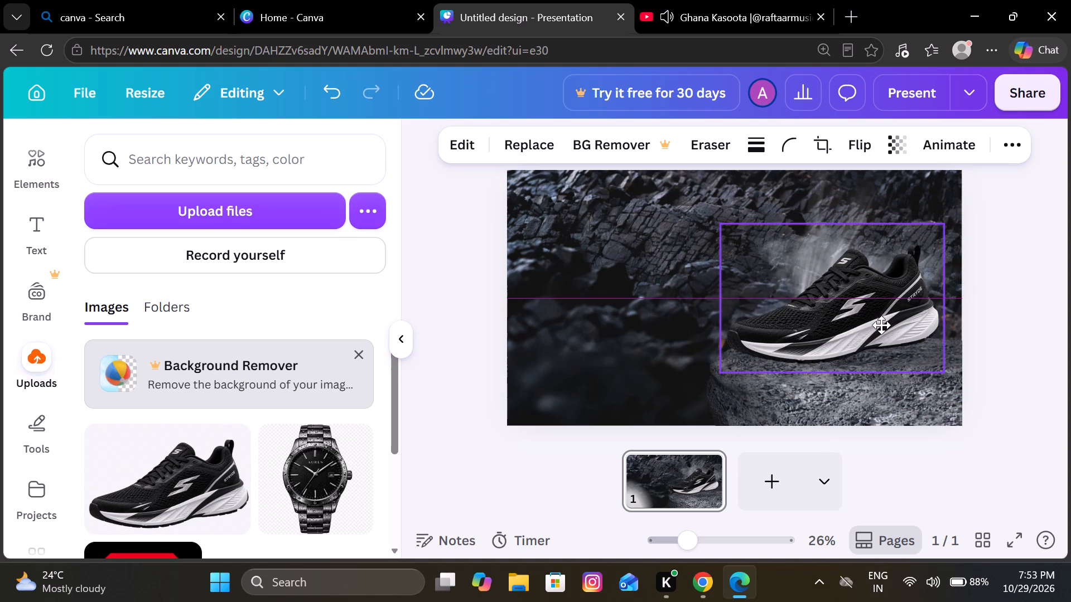
{"action": "left_click_drag", "start_coordinate": [881, 325], "coordinate": [881, 329]}
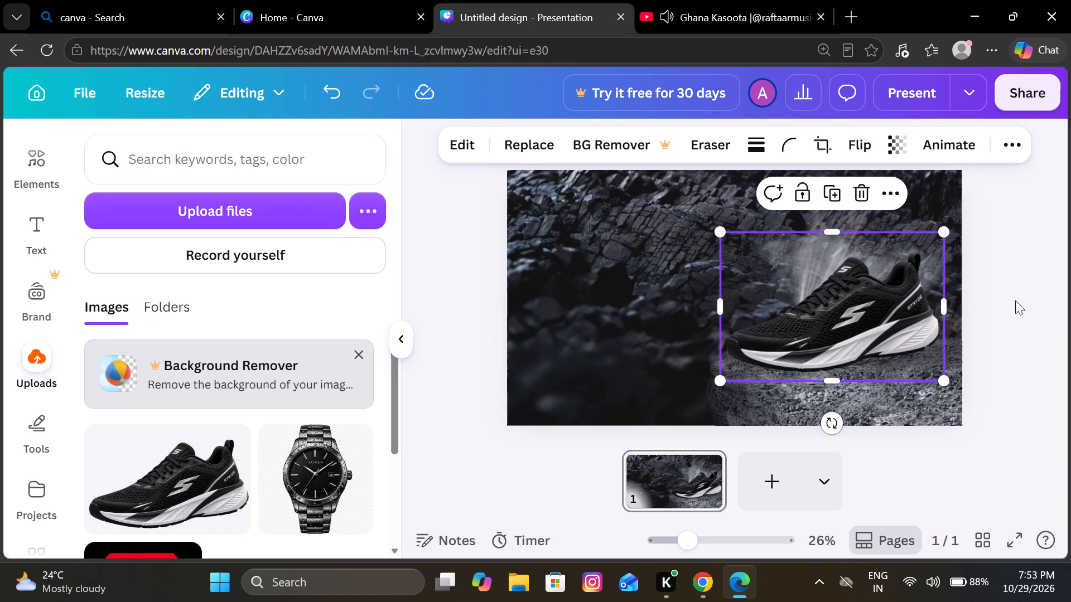
{"action": "left_click", "coordinate": [1046, 307]}
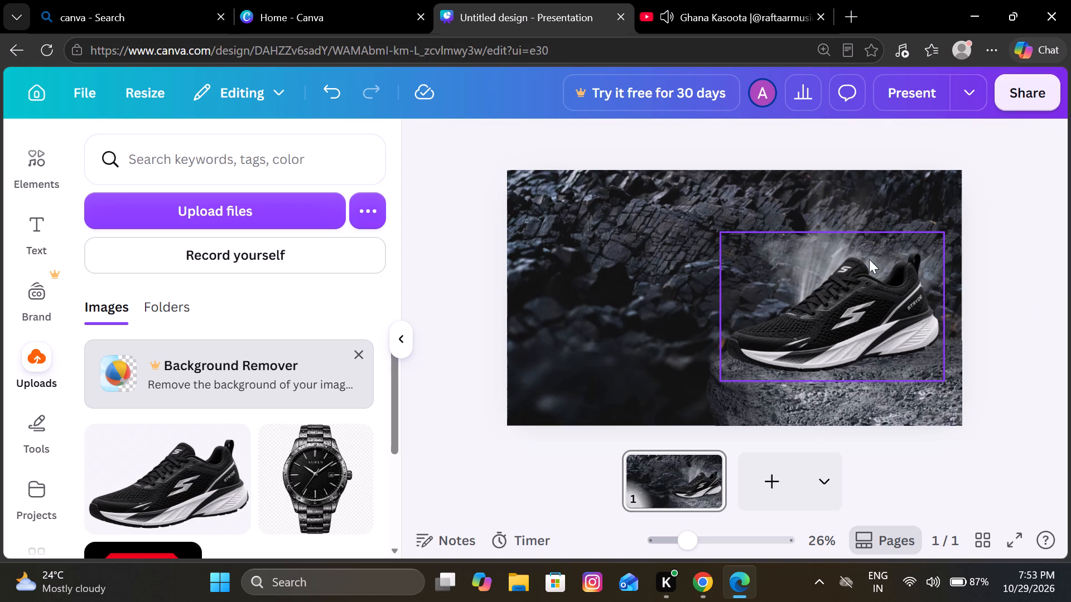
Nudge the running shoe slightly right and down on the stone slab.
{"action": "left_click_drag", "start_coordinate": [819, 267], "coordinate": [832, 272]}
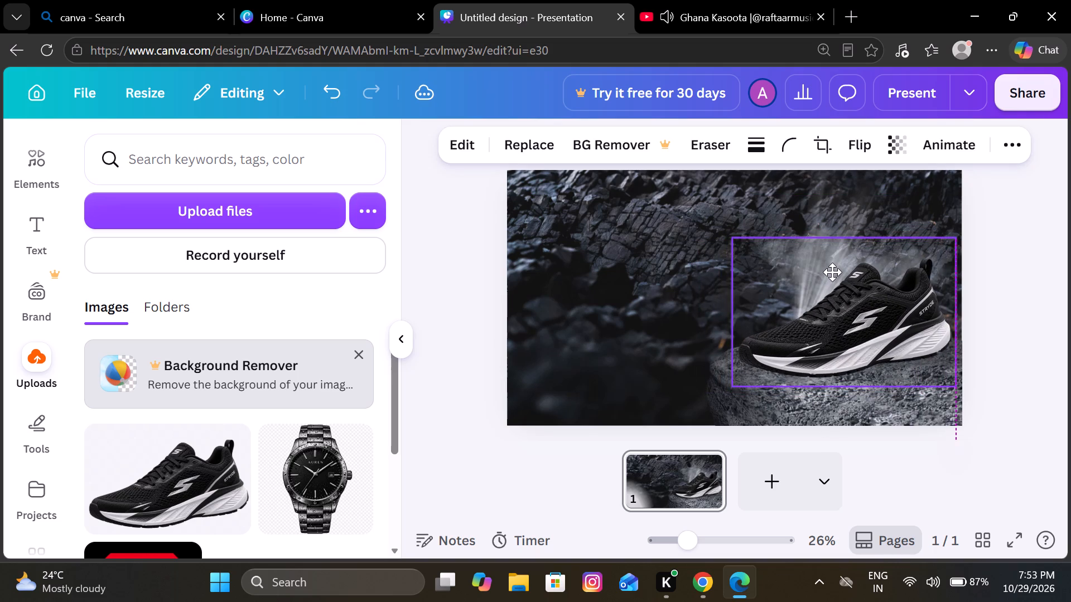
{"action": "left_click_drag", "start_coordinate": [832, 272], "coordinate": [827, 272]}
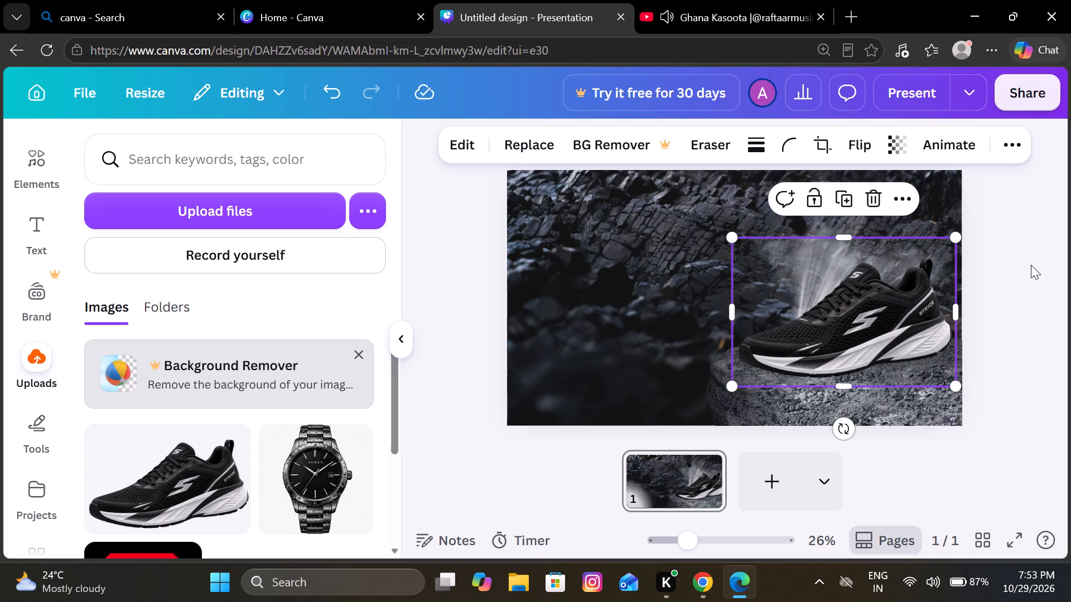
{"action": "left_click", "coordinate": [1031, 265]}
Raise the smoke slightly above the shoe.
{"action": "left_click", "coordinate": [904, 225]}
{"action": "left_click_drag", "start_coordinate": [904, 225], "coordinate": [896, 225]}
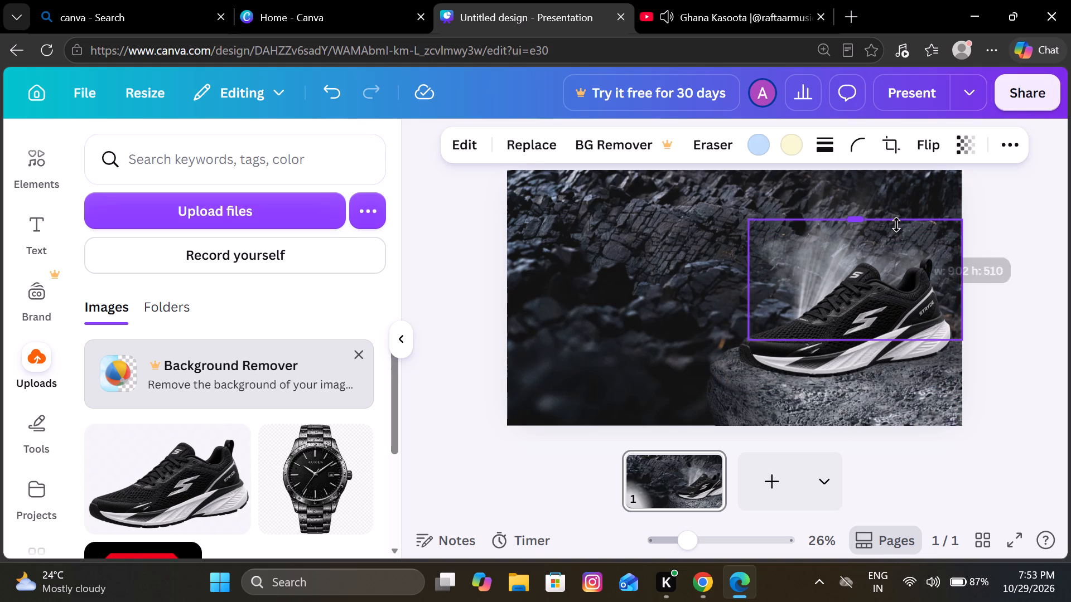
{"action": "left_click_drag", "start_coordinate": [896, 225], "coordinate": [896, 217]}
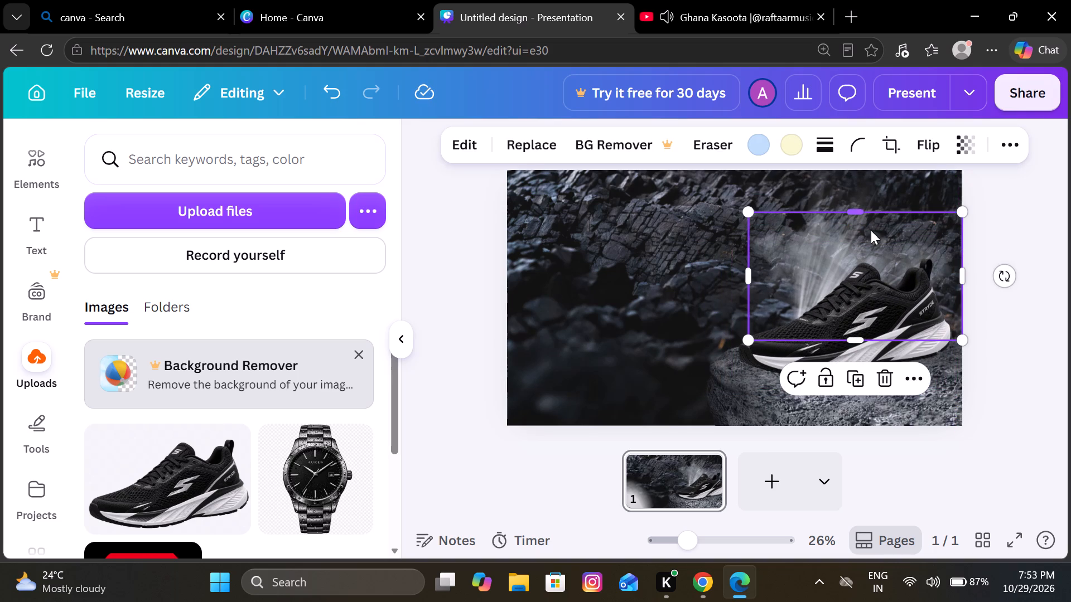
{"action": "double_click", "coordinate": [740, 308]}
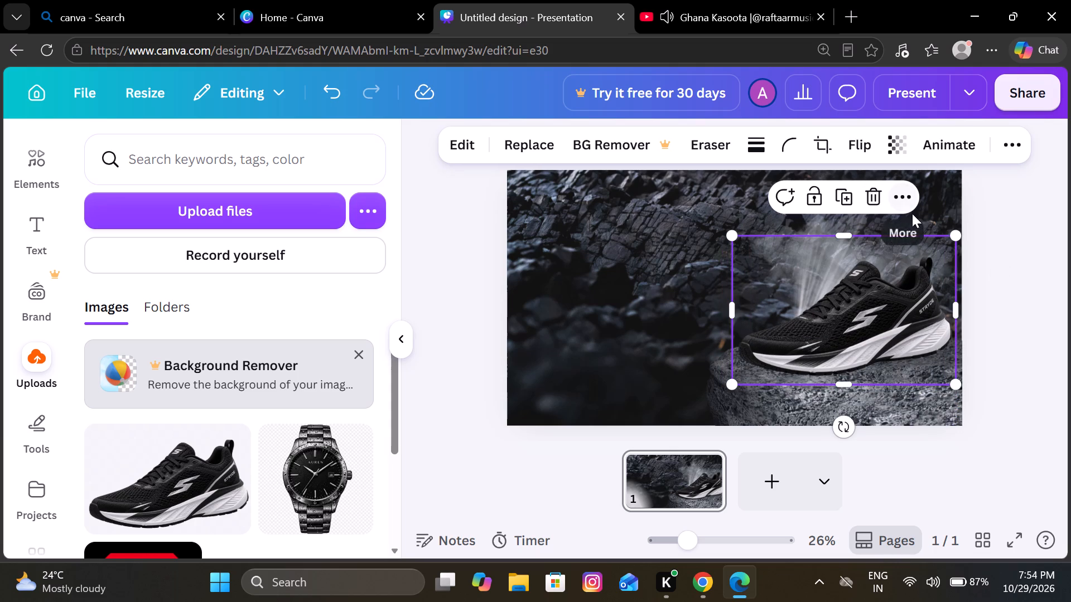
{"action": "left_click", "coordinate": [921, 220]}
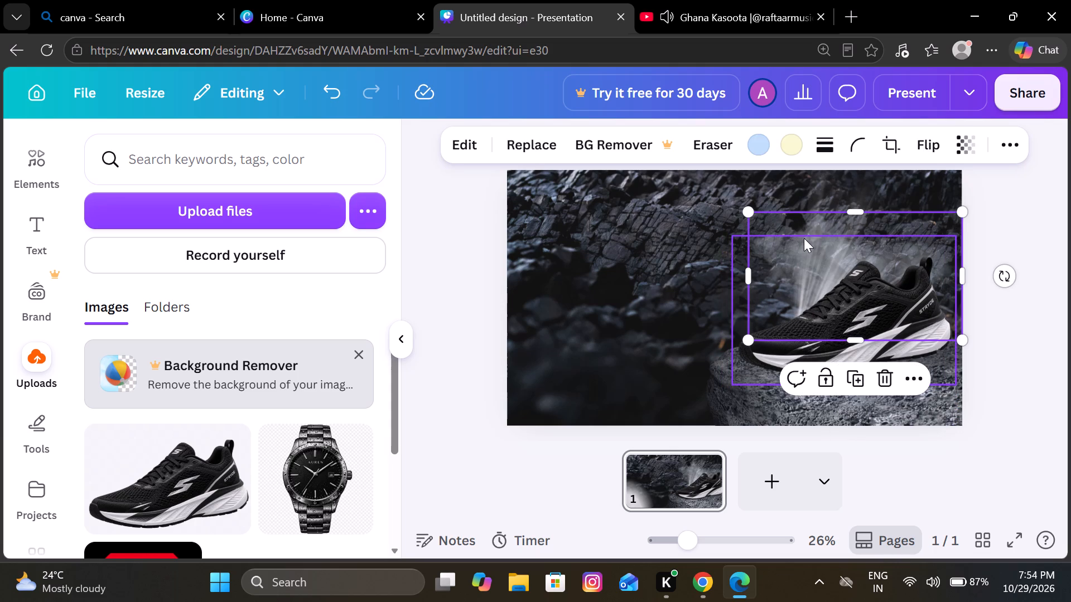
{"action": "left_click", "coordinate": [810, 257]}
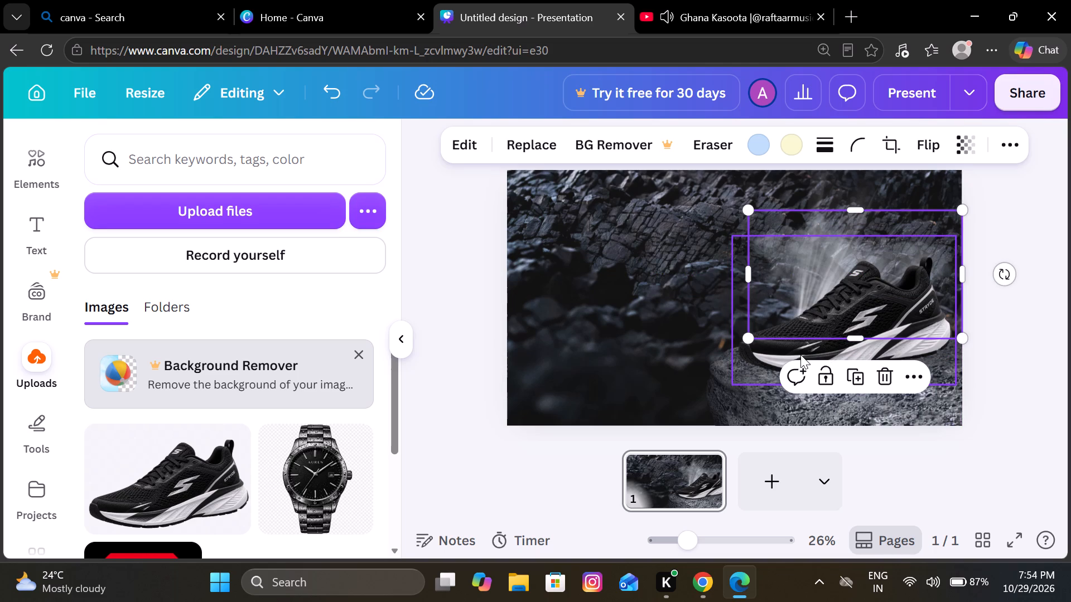
Move the shoe off the slab, then shift the light rays left and place the smoke over them just above the slab.
{"action": "left_click_drag", "start_coordinate": [763, 357], "coordinate": [759, 390]}
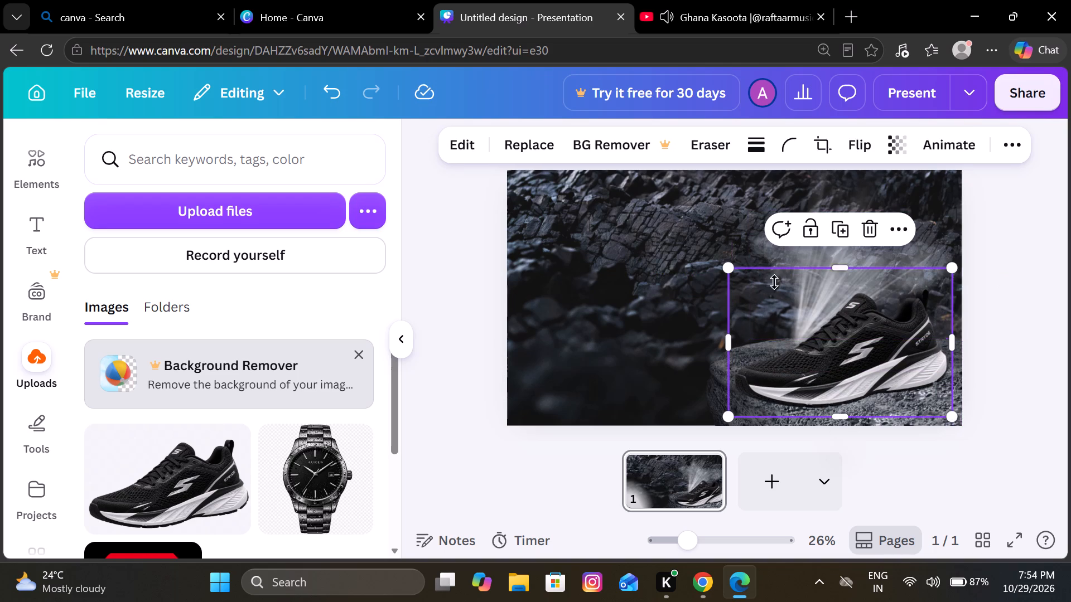
{"action": "left_click_drag", "start_coordinate": [771, 360], "coordinate": [657, 427]}
{"action": "left_click_drag", "start_coordinate": [804, 311], "coordinate": [846, 297]}
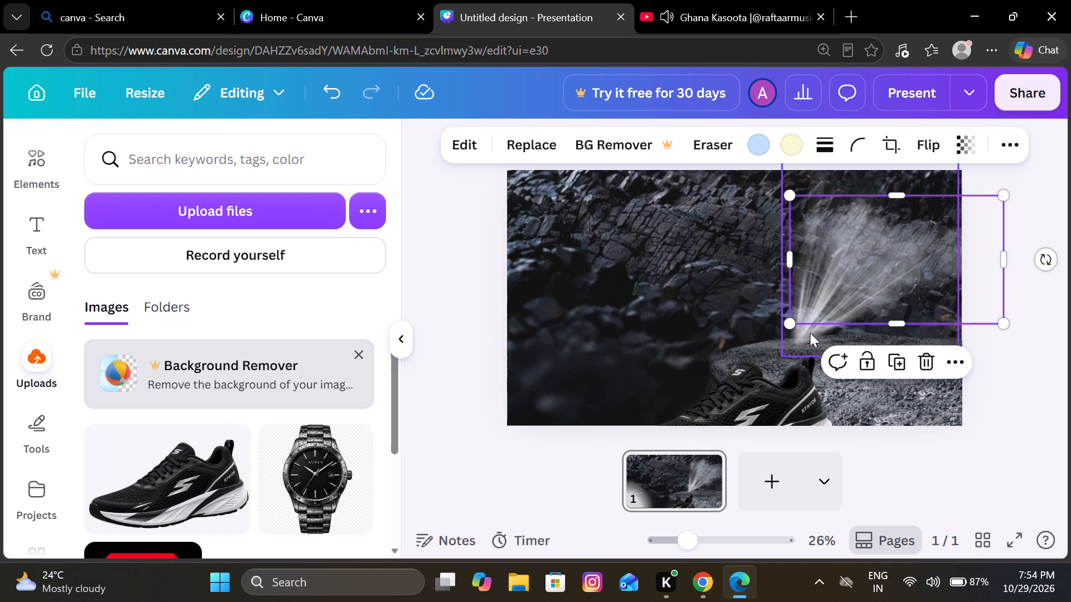
{"action": "left_click_drag", "start_coordinate": [810, 333], "coordinate": [773, 333]}
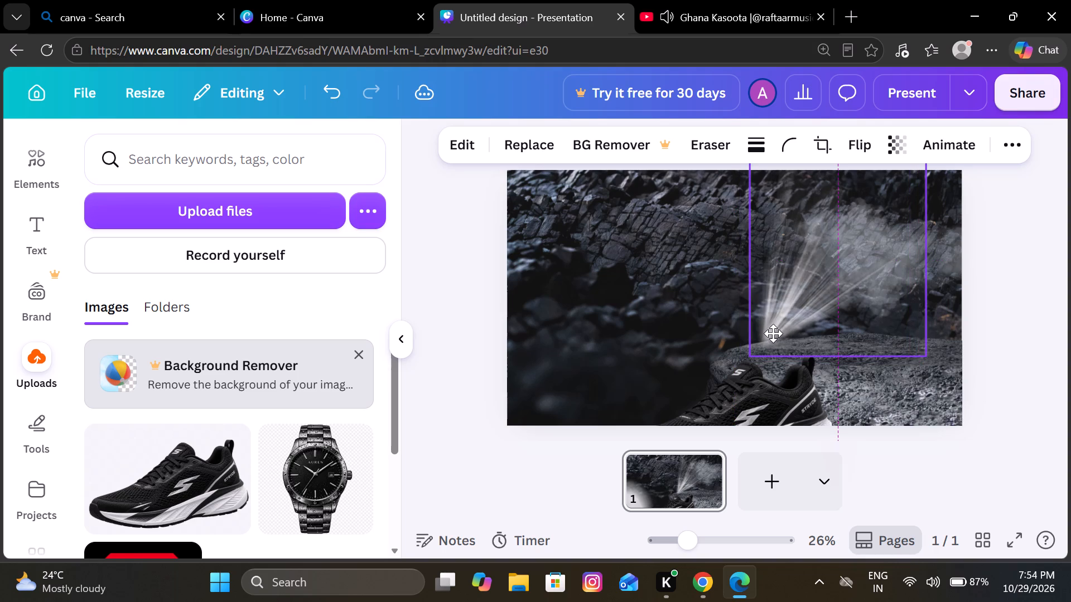
{"action": "left_click_drag", "start_coordinate": [773, 333], "coordinate": [779, 330]}
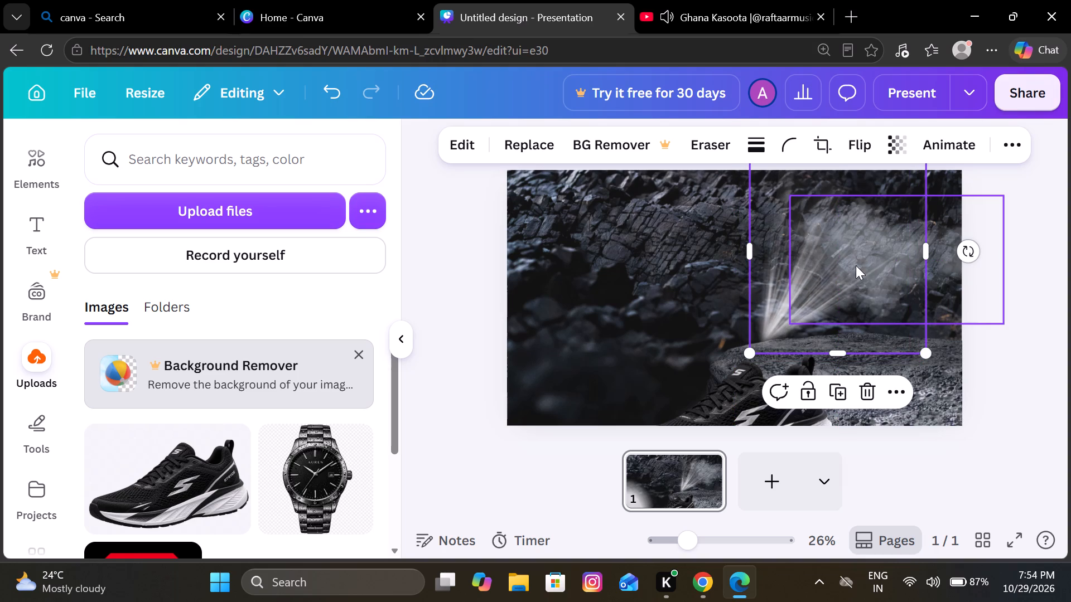
{"action": "left_click", "coordinate": [856, 265]}
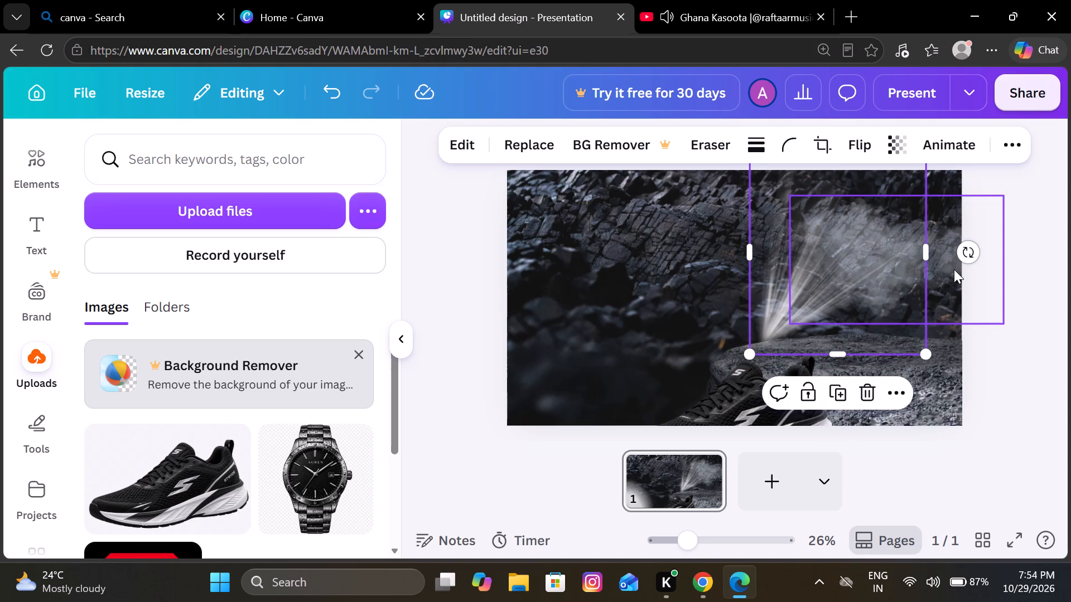
{"action": "left_click_drag", "start_coordinate": [954, 269], "coordinate": [932, 301]}
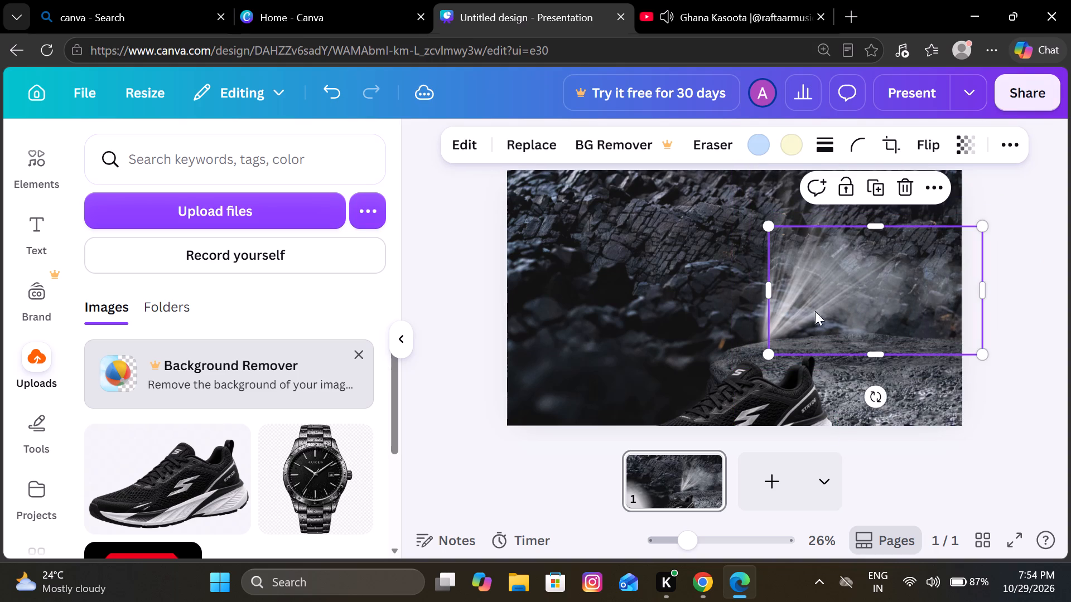
{"action": "left_click", "coordinate": [786, 208]}
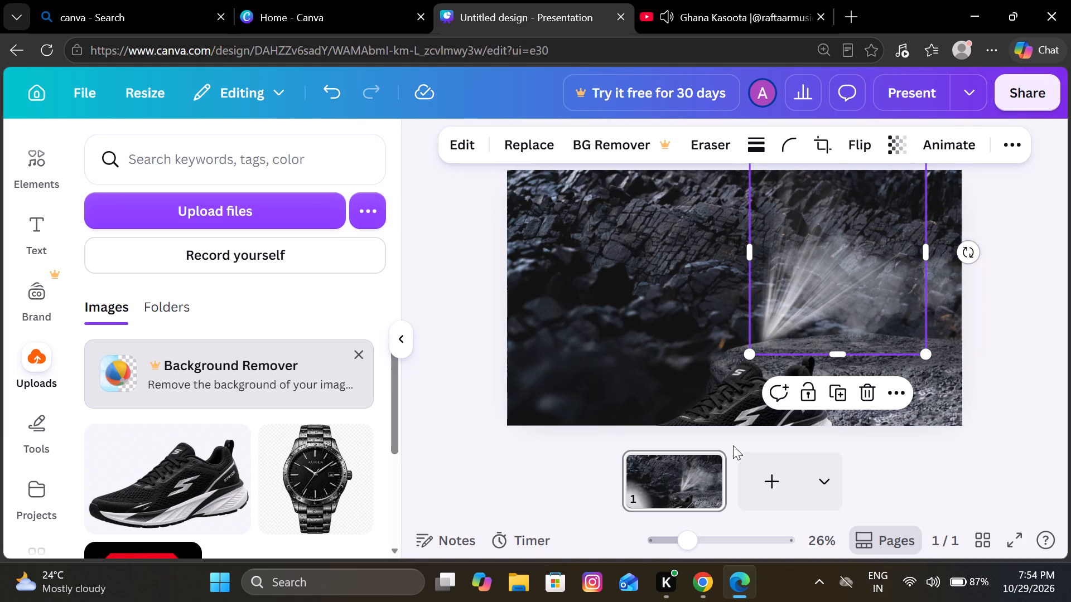
Move the shoe back onto the stone slab, in front of the light rays and smoke.
{"action": "left_click_drag", "start_coordinate": [720, 396], "coordinate": [834, 305]}
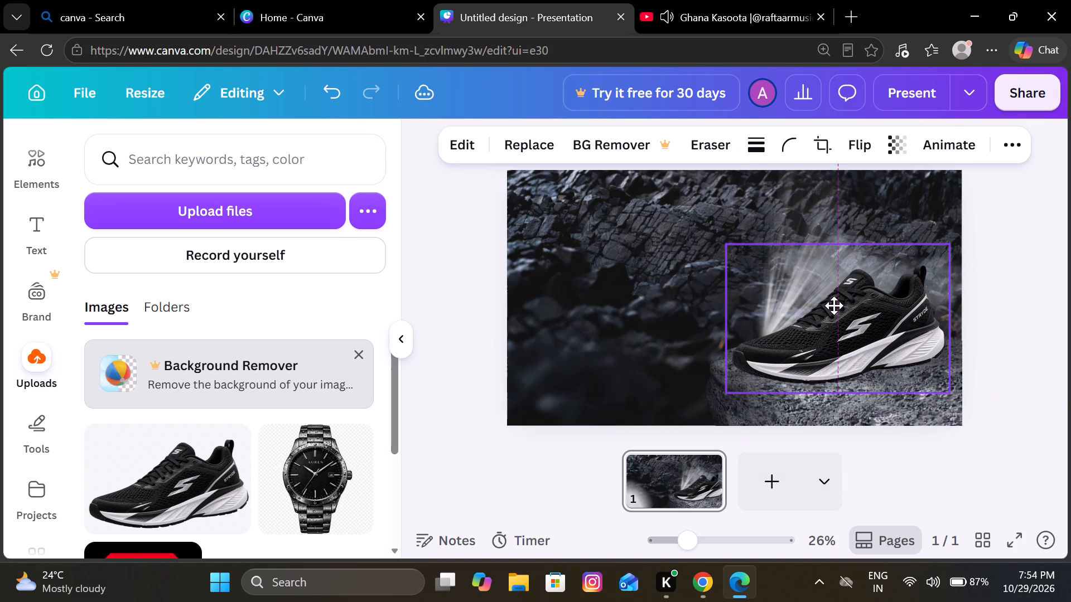
{"action": "left_click_drag", "start_coordinate": [834, 305], "coordinate": [829, 302]}
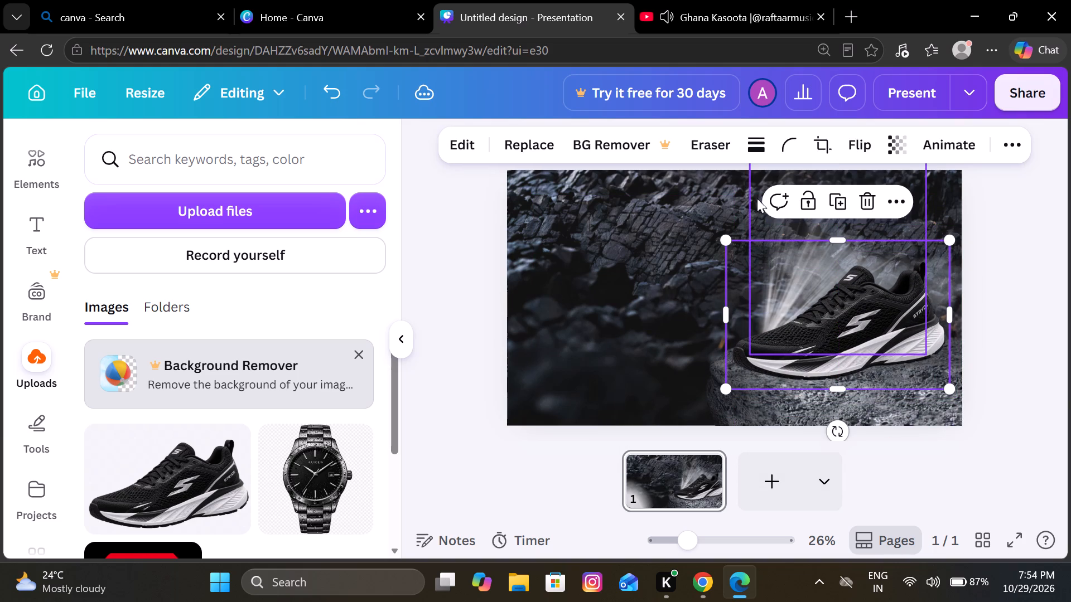
Shift the light rays slightly right and down so they rise from behind the front of the shoe.
{"action": "left_click_drag", "start_coordinate": [757, 179], "coordinate": [772, 186]}
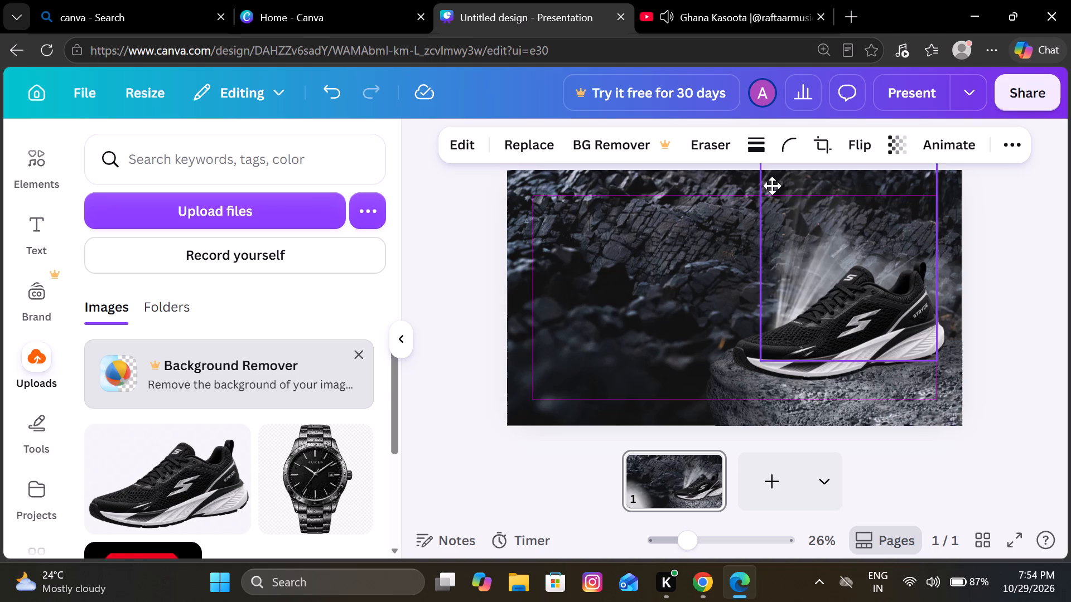
{"action": "left_click_drag", "start_coordinate": [772, 186], "coordinate": [763, 186]}
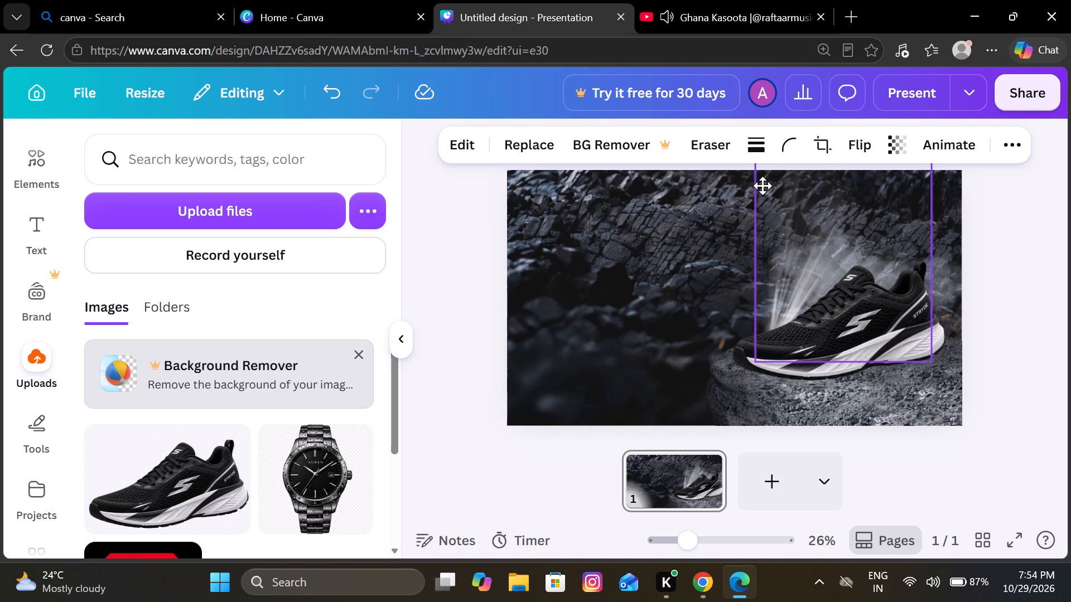
{"action": "left_click_drag", "start_coordinate": [763, 186], "coordinate": [763, 186]}
{"action": "left_click", "coordinate": [1018, 255]}
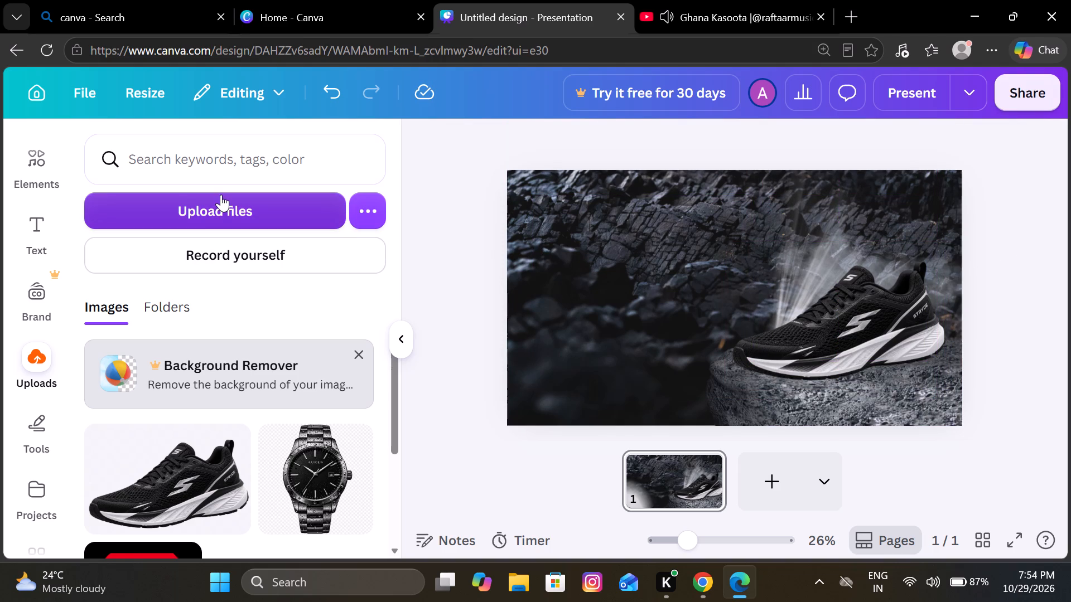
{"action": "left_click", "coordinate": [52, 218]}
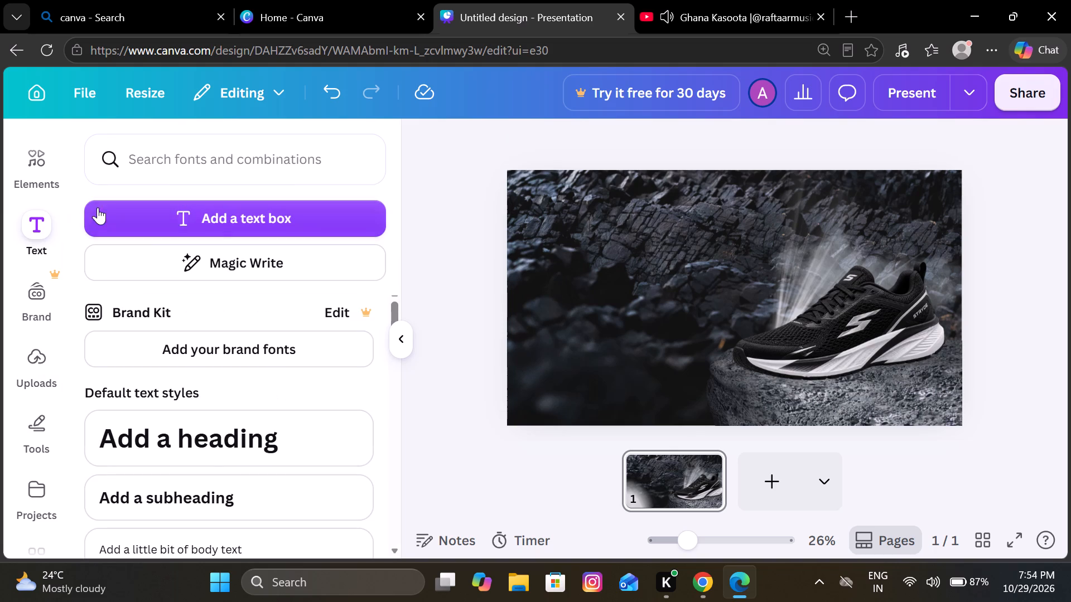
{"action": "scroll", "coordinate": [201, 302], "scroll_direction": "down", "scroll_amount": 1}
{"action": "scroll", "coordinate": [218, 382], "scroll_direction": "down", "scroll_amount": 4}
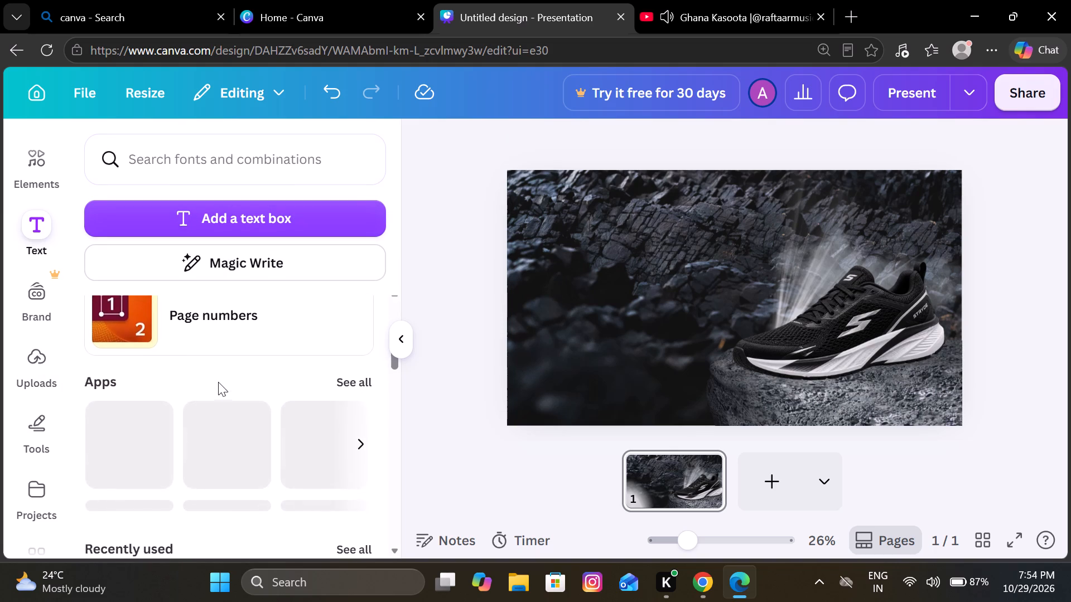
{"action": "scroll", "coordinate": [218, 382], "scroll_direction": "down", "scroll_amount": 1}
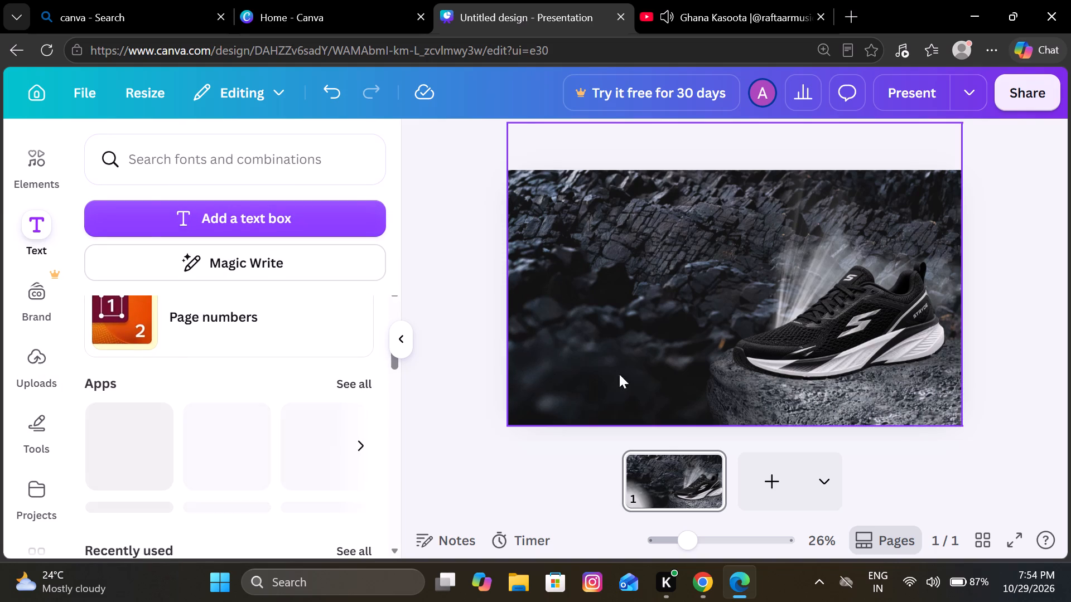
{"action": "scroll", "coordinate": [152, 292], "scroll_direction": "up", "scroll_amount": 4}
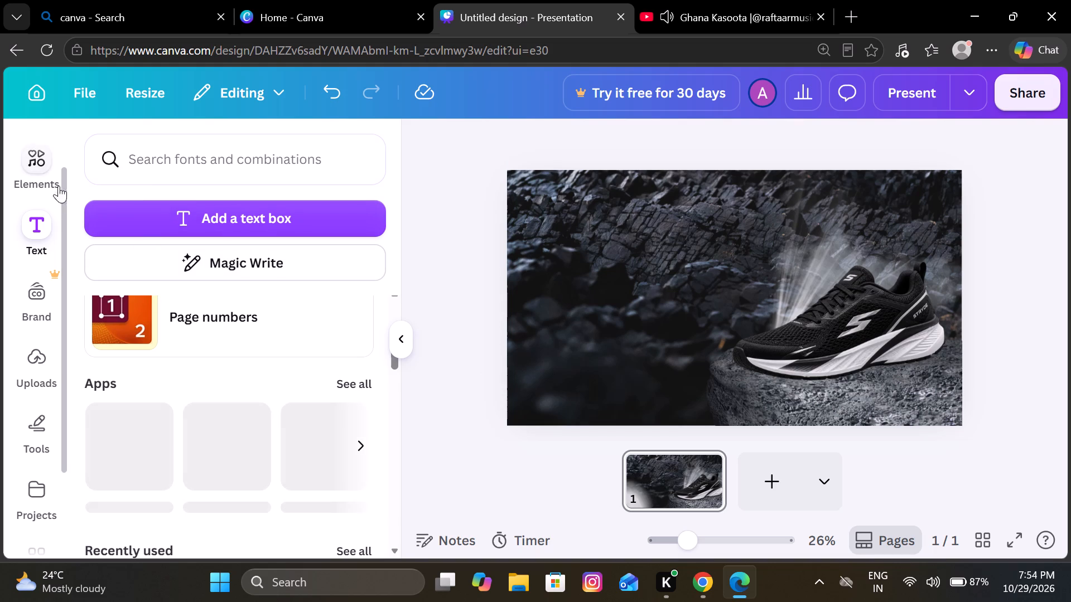
Clear the "light" element search and browse the Graphics category and its Featured collection for further elements.
{"action": "left_click", "coordinate": [44, 177]}
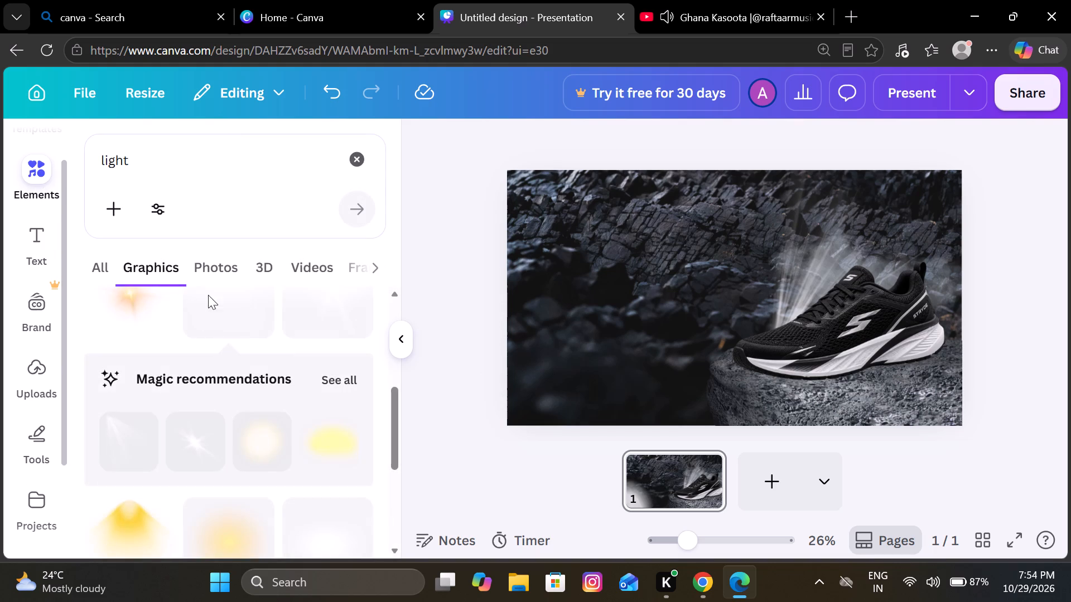
{"action": "scroll", "coordinate": [211, 323], "scroll_direction": "down", "scroll_amount": 1}
{"action": "scroll", "coordinate": [211, 323], "scroll_direction": "up", "scroll_amount": 1}
{"action": "left_click", "coordinate": [354, 165]}
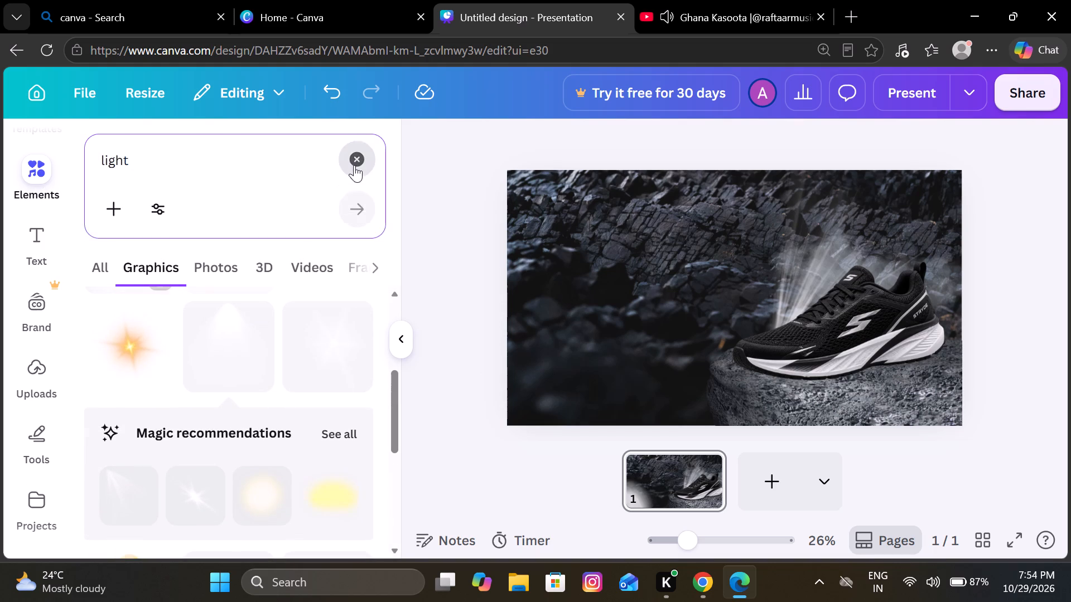
{"action": "left_click", "coordinate": [404, 360]}
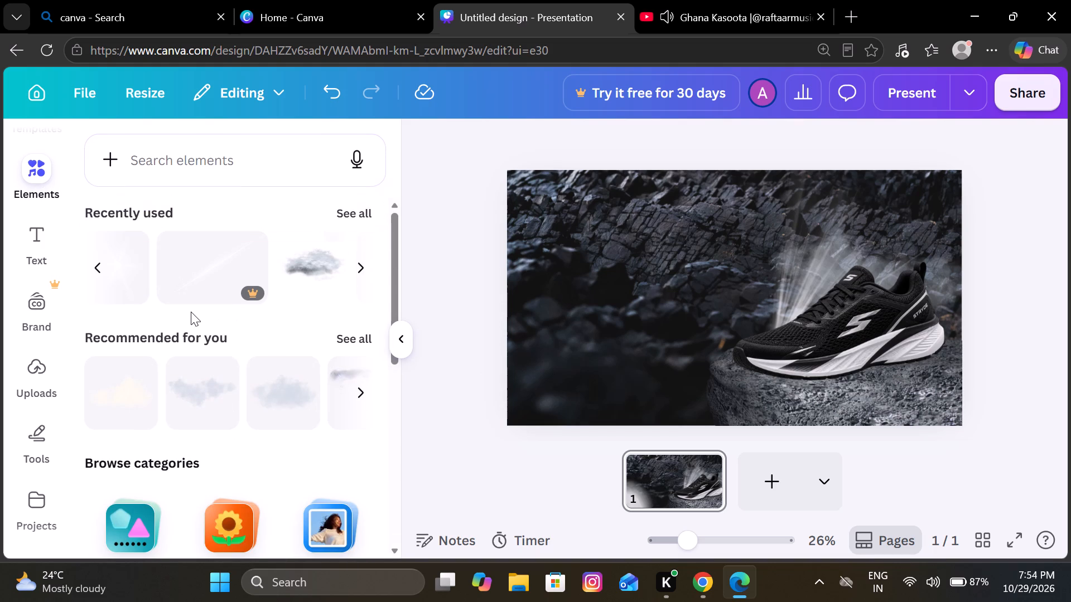
{"action": "scroll", "coordinate": [191, 312], "scroll_direction": "up", "scroll_amount": 2}
{"action": "scroll", "coordinate": [192, 438], "scroll_direction": "down", "scroll_amount": 1}
{"action": "left_click", "coordinate": [216, 443]}
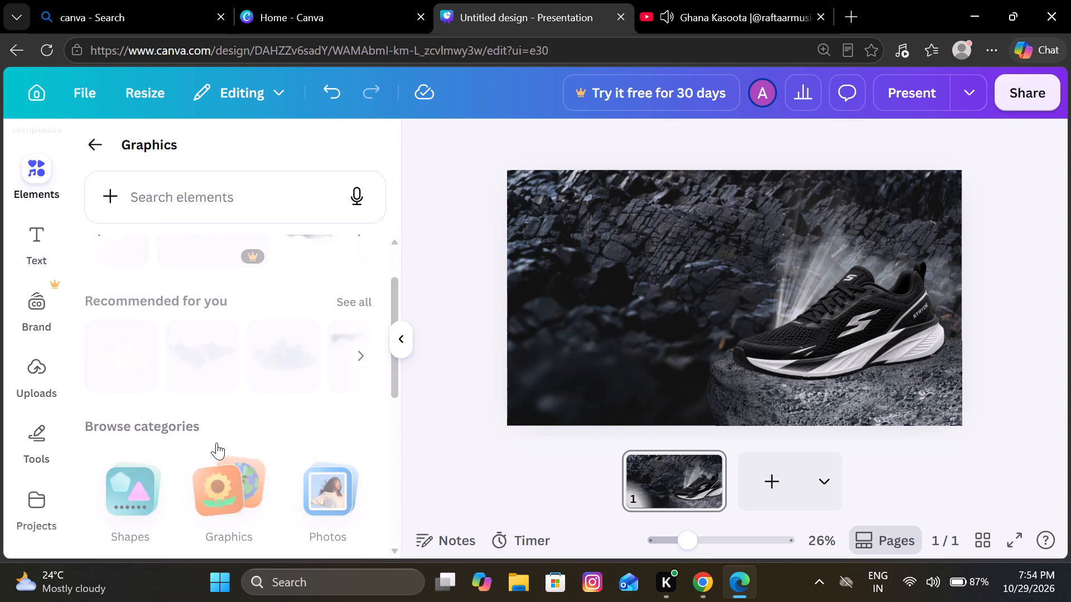
{"action": "scroll", "coordinate": [314, 329], "scroll_direction": "down", "scroll_amount": 3}
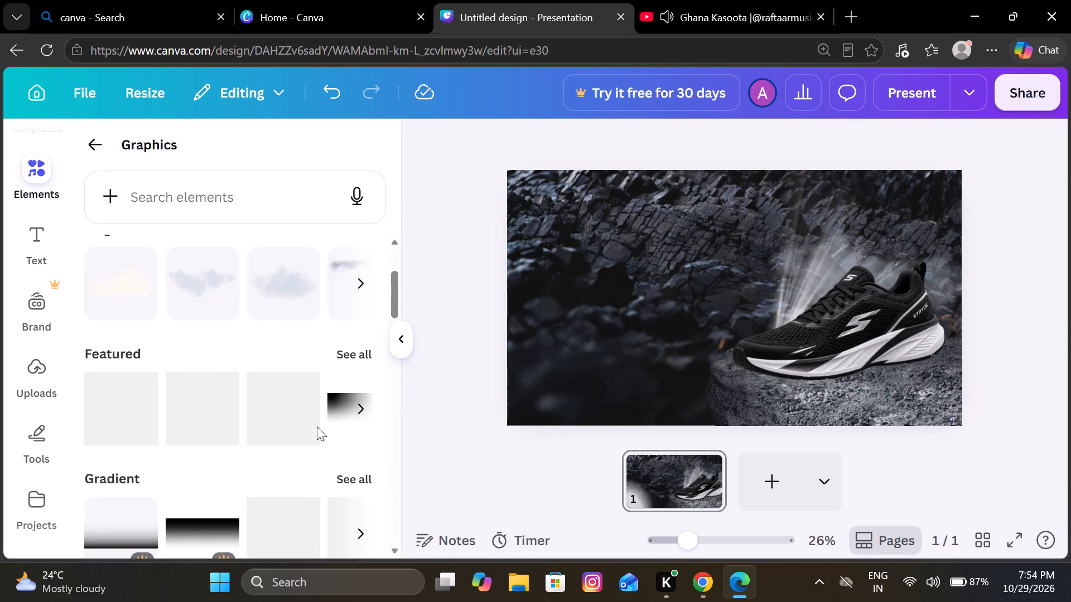
{"action": "scroll", "coordinate": [317, 428], "scroll_direction": "left", "scroll_amount": 1}
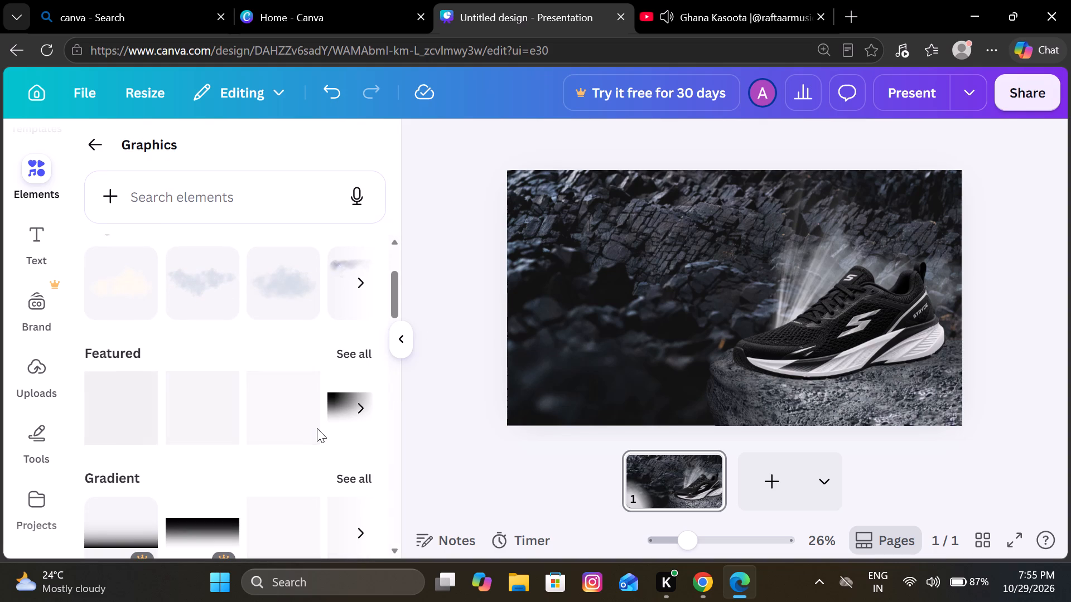
{"action": "scroll", "coordinate": [317, 428], "scroll_direction": "left", "scroll_amount": 1}
{"action": "scroll", "coordinate": [317, 428], "scroll_direction": "down", "scroll_amount": 1}
{"action": "scroll", "coordinate": [297, 489], "scroll_direction": "down", "scroll_amount": 1}
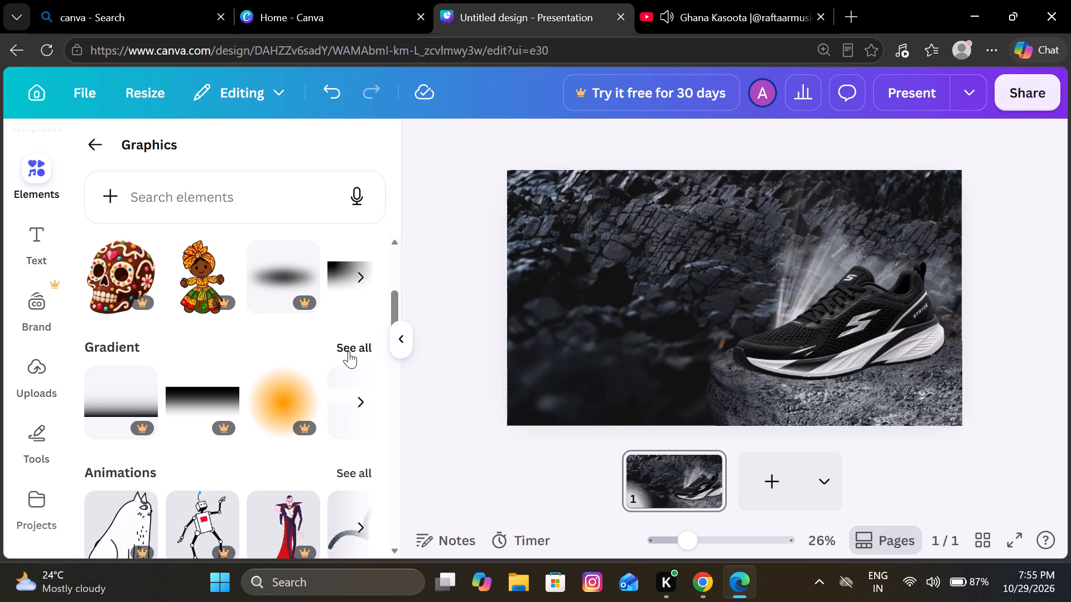
{"action": "scroll", "coordinate": [349, 351], "scroll_direction": "up", "scroll_amount": 4}
{"action": "scroll", "coordinate": [349, 351], "scroll_direction": "down", "scroll_amount": 1}
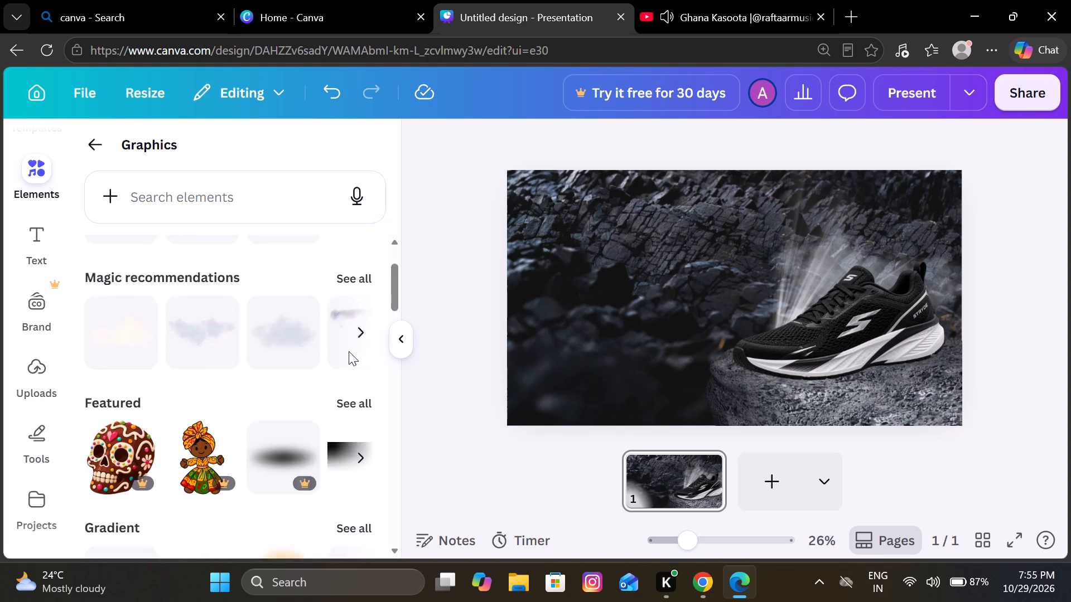
{"action": "scroll", "coordinate": [349, 351], "scroll_direction": "down", "scroll_amount": 1}
{"action": "left_click", "coordinate": [349, 308]}
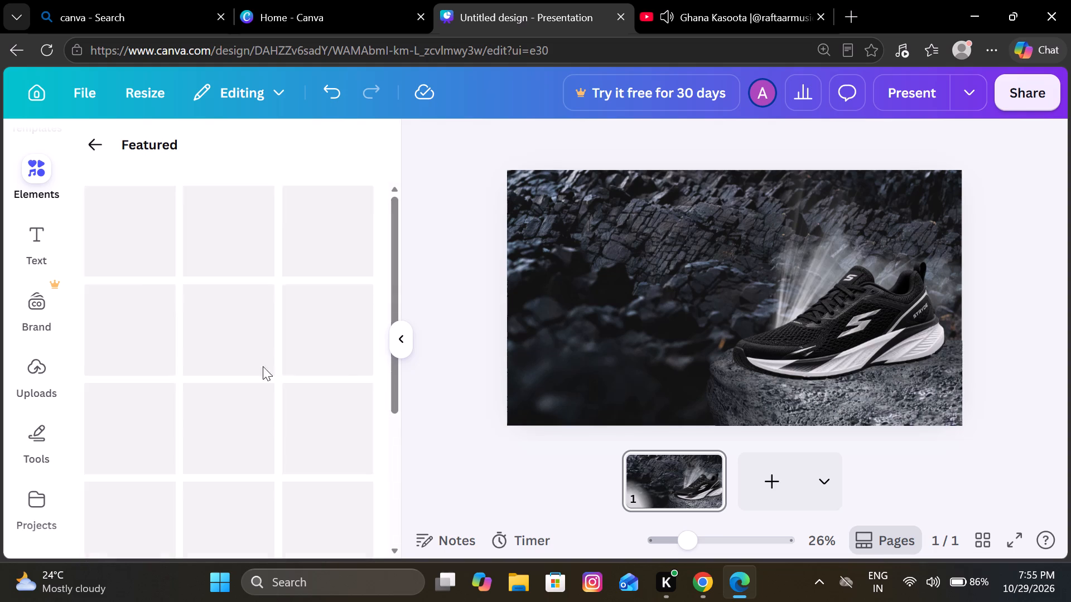
{"action": "scroll", "coordinate": [255, 410], "scroll_direction": "down", "scroll_amount": 6}
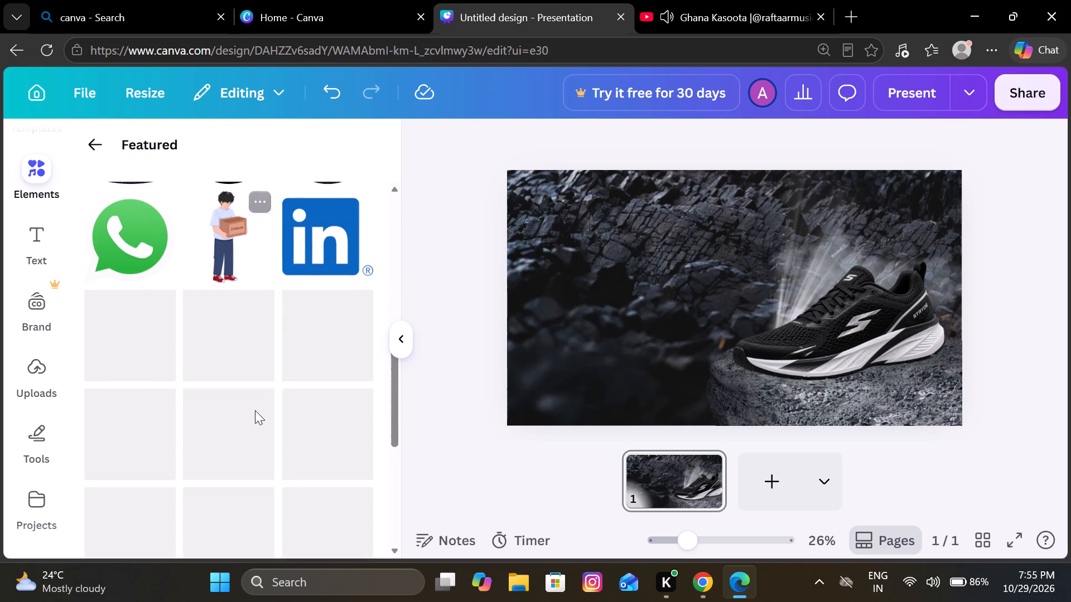
{"action": "scroll", "coordinate": [255, 410], "scroll_direction": "up", "scroll_amount": 2}
{"action": "left_click", "coordinate": [105, 151]}
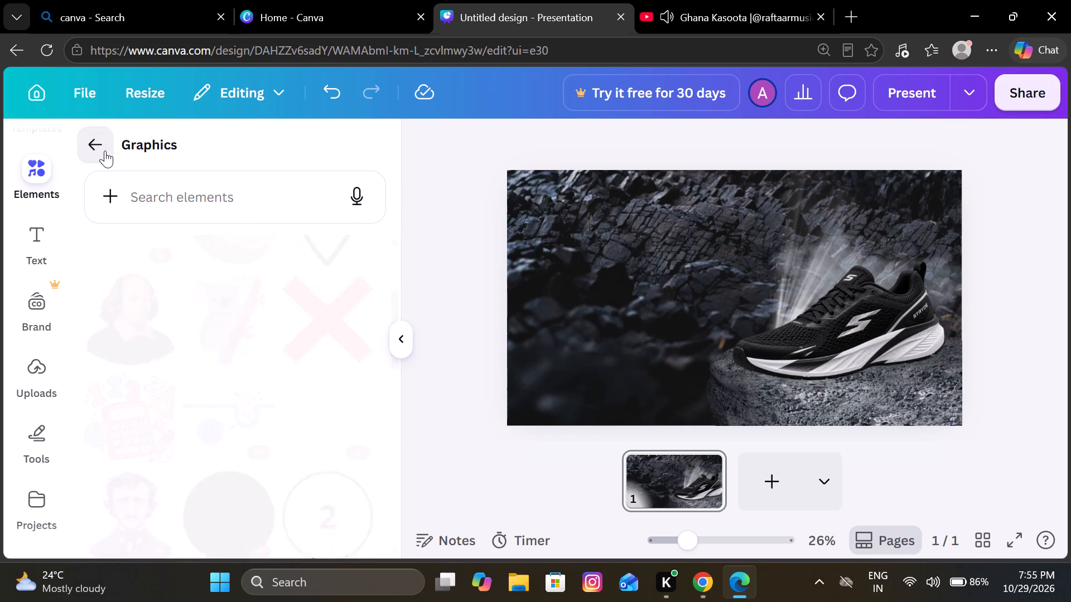
Add the soft black oval gradient with a dark centre from the Gradient graphics collection to the page.
{"action": "left_click", "coordinate": [356, 421]}
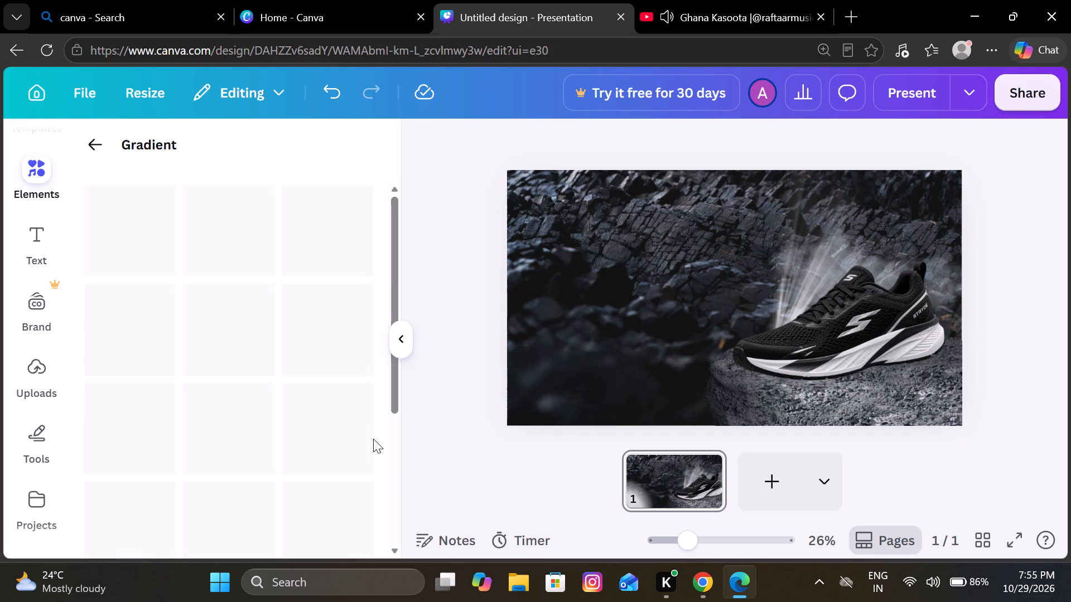
{"action": "scroll", "coordinate": [239, 305], "scroll_direction": "down", "scroll_amount": 1}
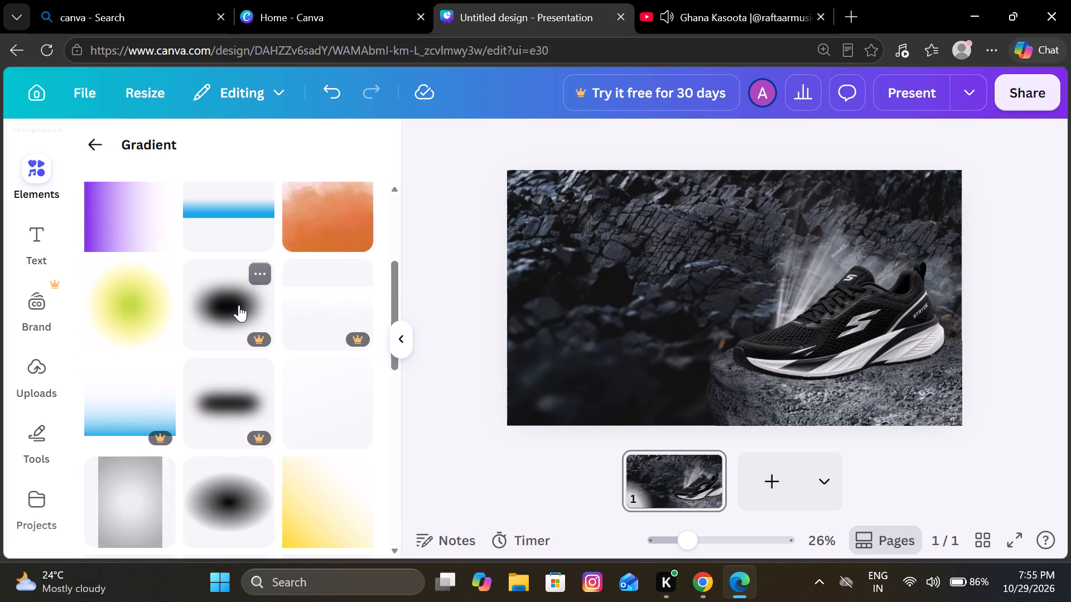
{"action": "scroll", "coordinate": [239, 305], "scroll_direction": "down", "scroll_amount": 3}
{"action": "left_click", "coordinate": [231, 407]}
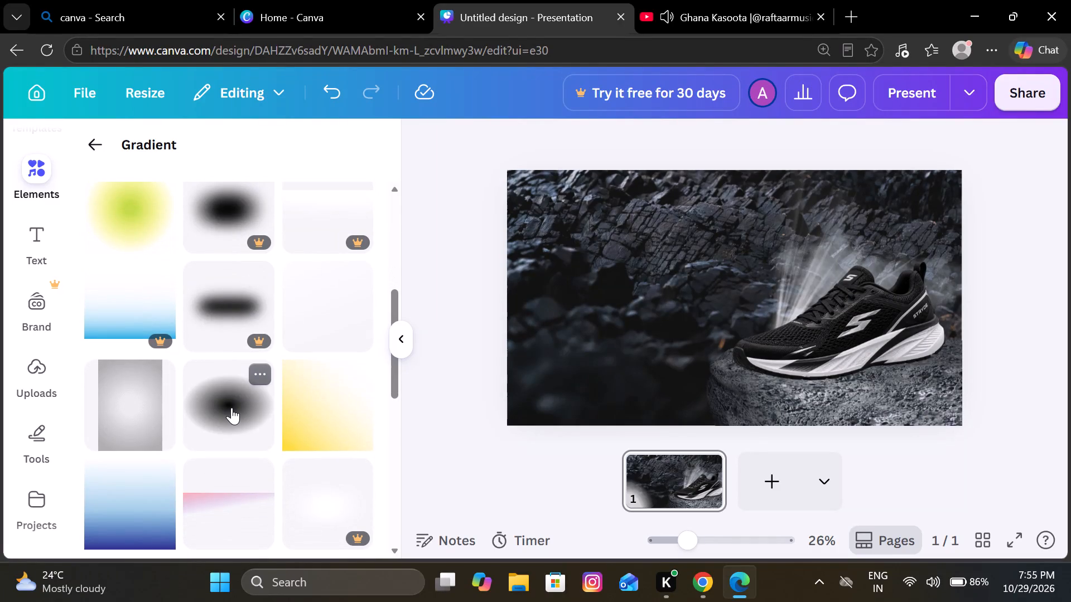
Shrink the black gradient to about the shoe's width and centre it under the sole as a shadow on the slab.
{"action": "left_click_drag", "start_coordinate": [731, 343], "coordinate": [833, 395]}
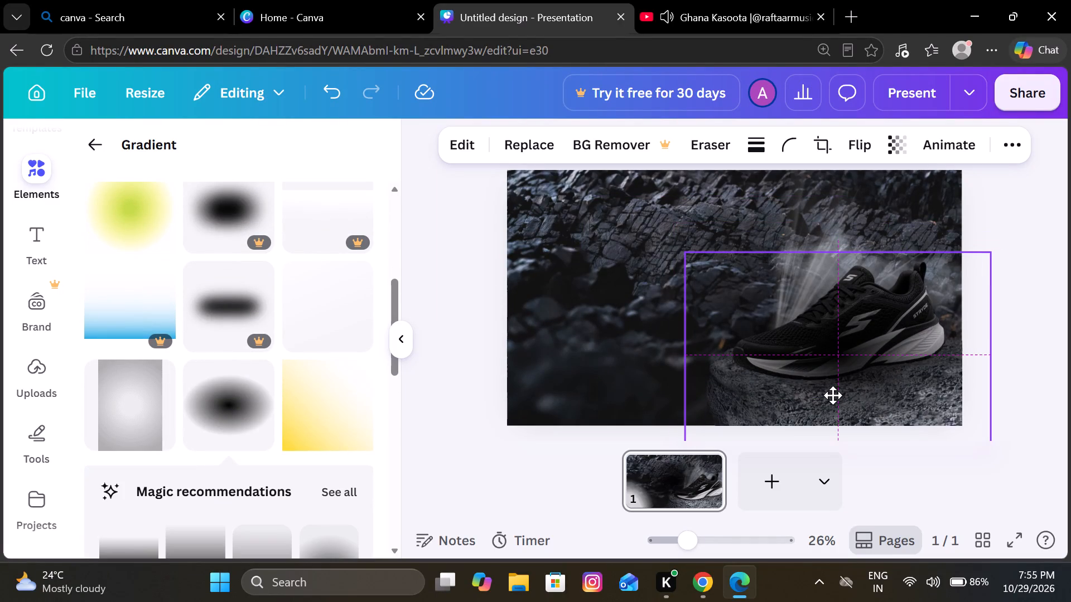
{"action": "left_click_drag", "start_coordinate": [833, 395], "coordinate": [834, 397]}
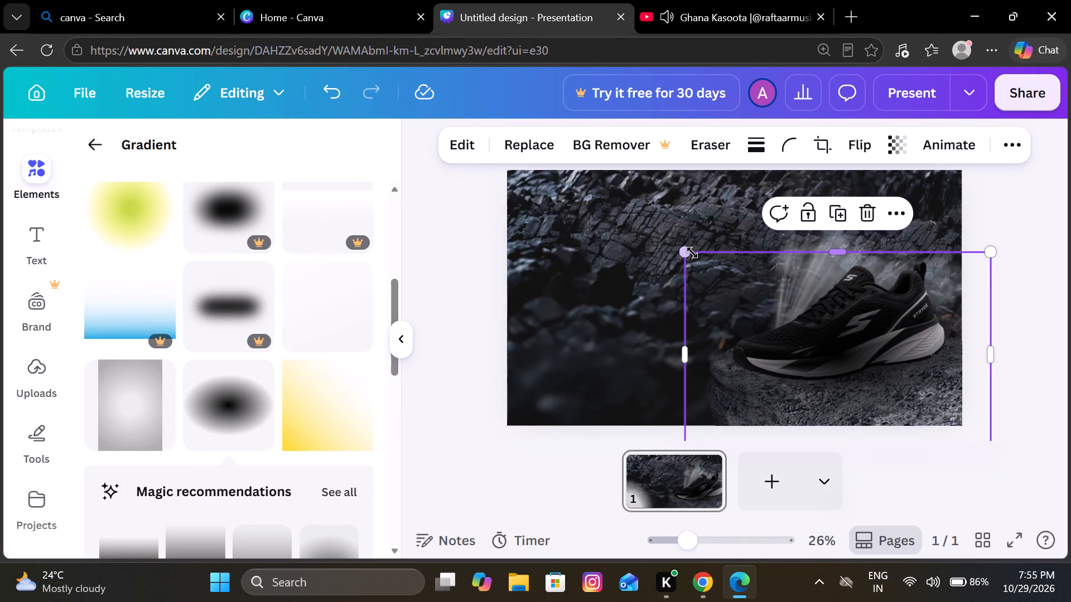
{"action": "left_click_drag", "start_coordinate": [690, 253], "coordinate": [803, 307]}
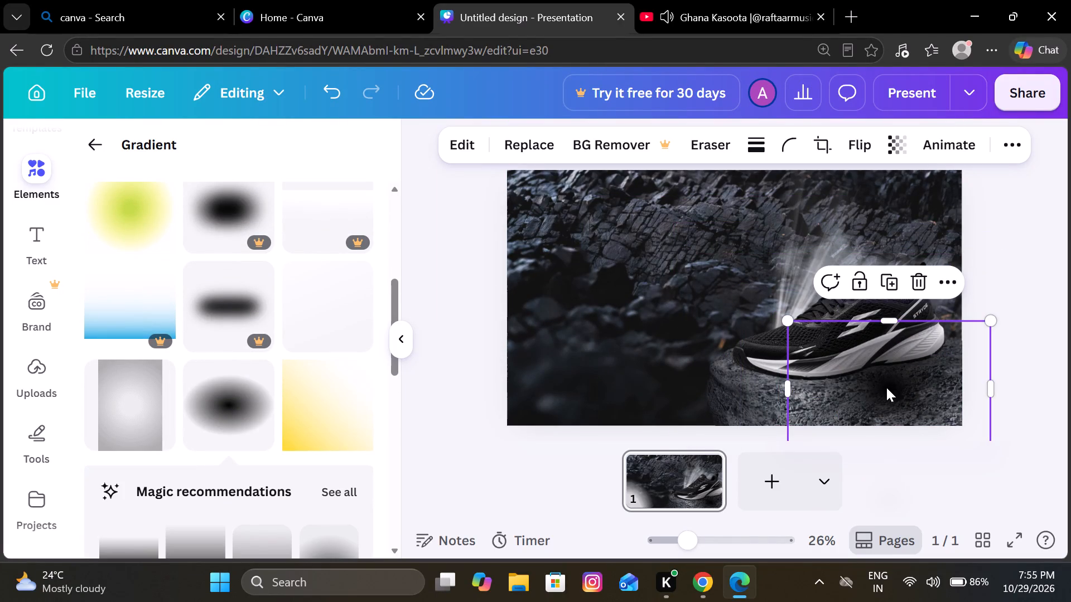
{"action": "left_click_drag", "start_coordinate": [886, 387], "coordinate": [842, 366]}
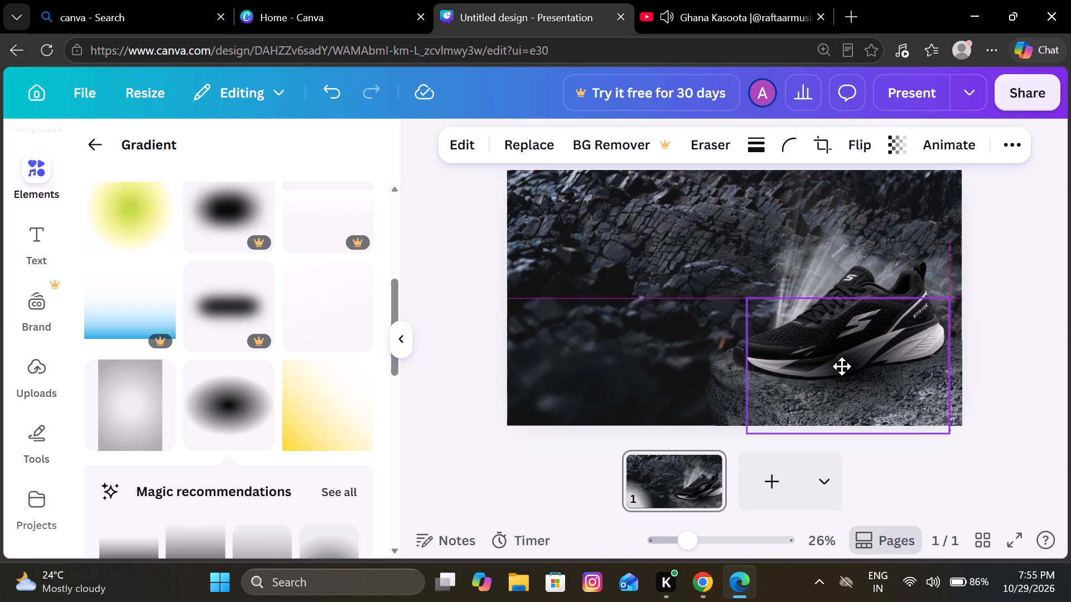
{"action": "left_click_drag", "start_coordinate": [842, 366], "coordinate": [839, 368]}
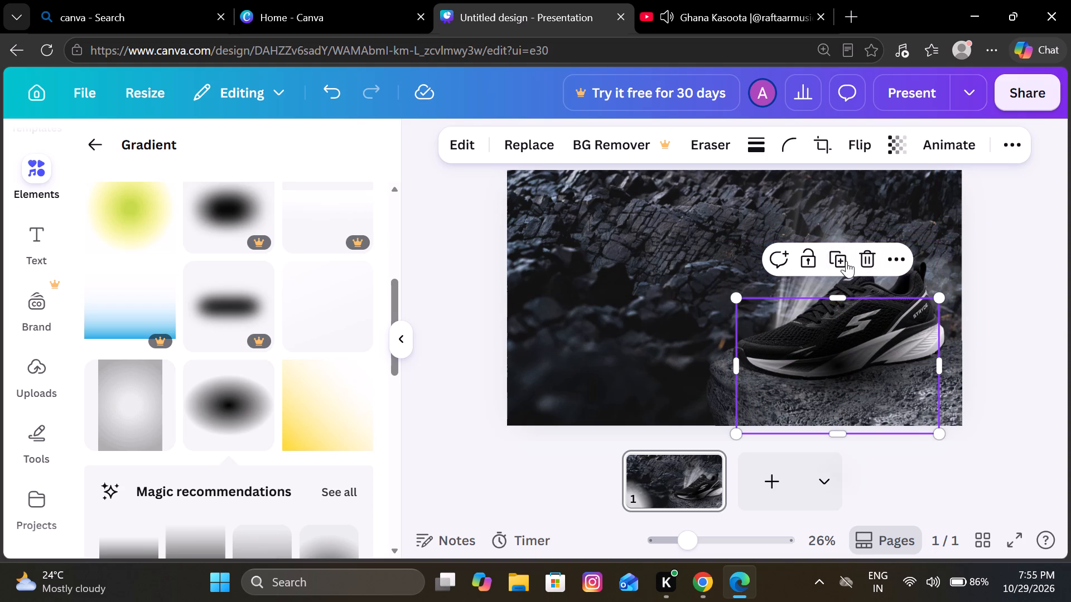
Send the black gradient one layer backward so it sits behind the shoe, and deselect it.
{"action": "left_click", "coordinate": [899, 251]}
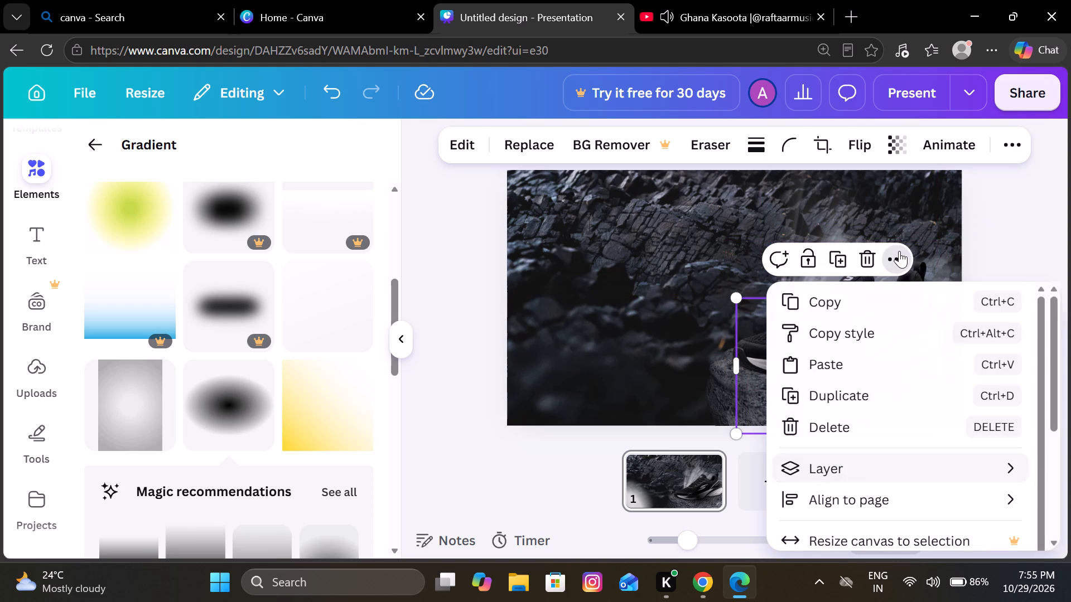
{"action": "left_click", "coordinate": [869, 477]}
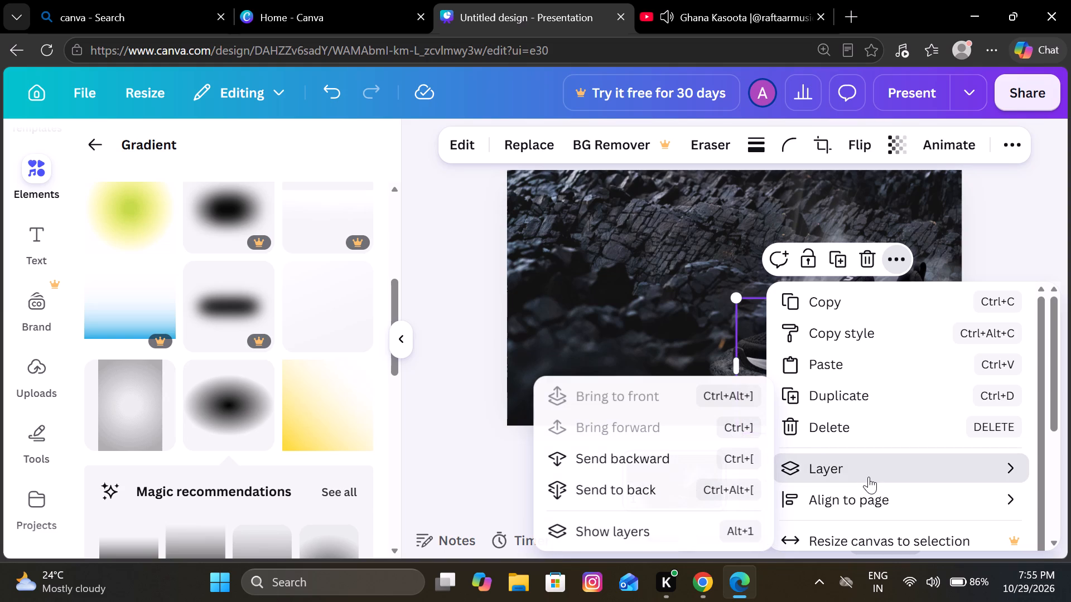
{"action": "left_click", "coordinate": [647, 455]}
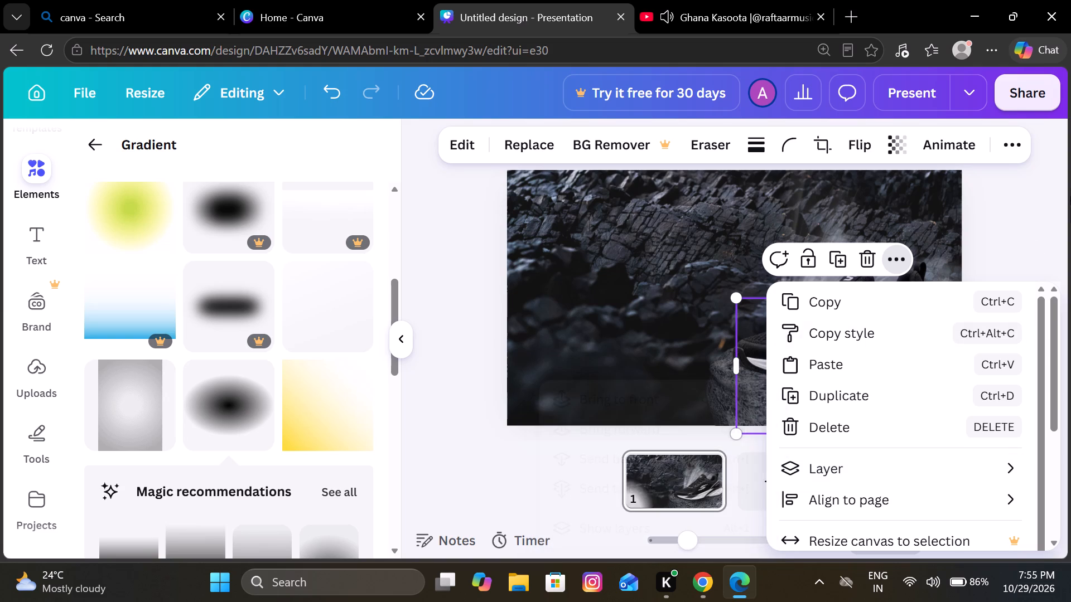
{"action": "left_click", "coordinate": [1070, 188]}
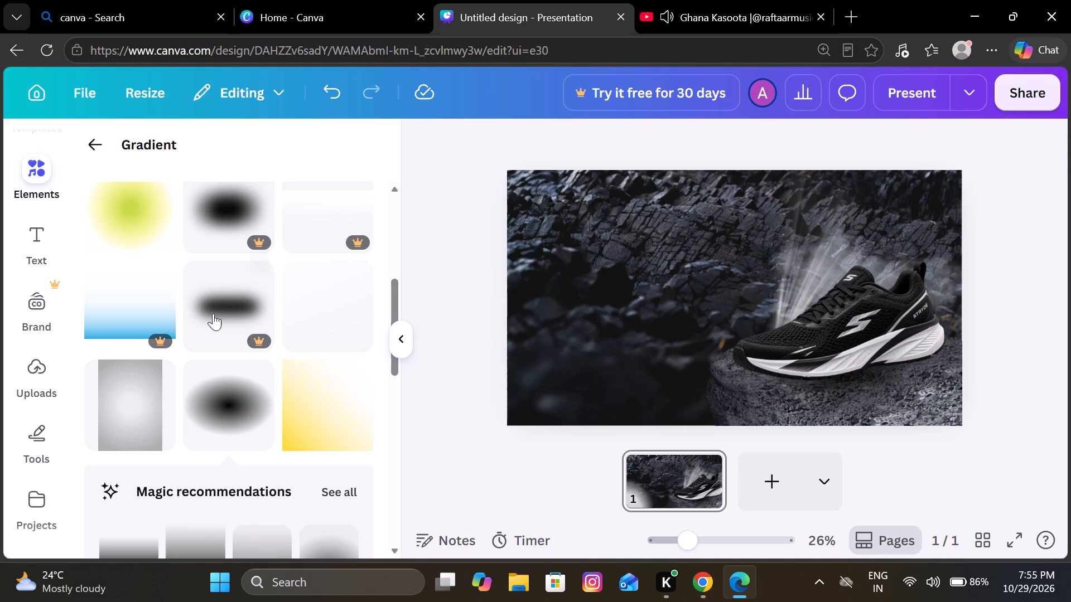
Browse the ready-made font combinations in the text library for a style that suits the banner's lettering.
{"action": "left_click", "coordinate": [61, 251]}
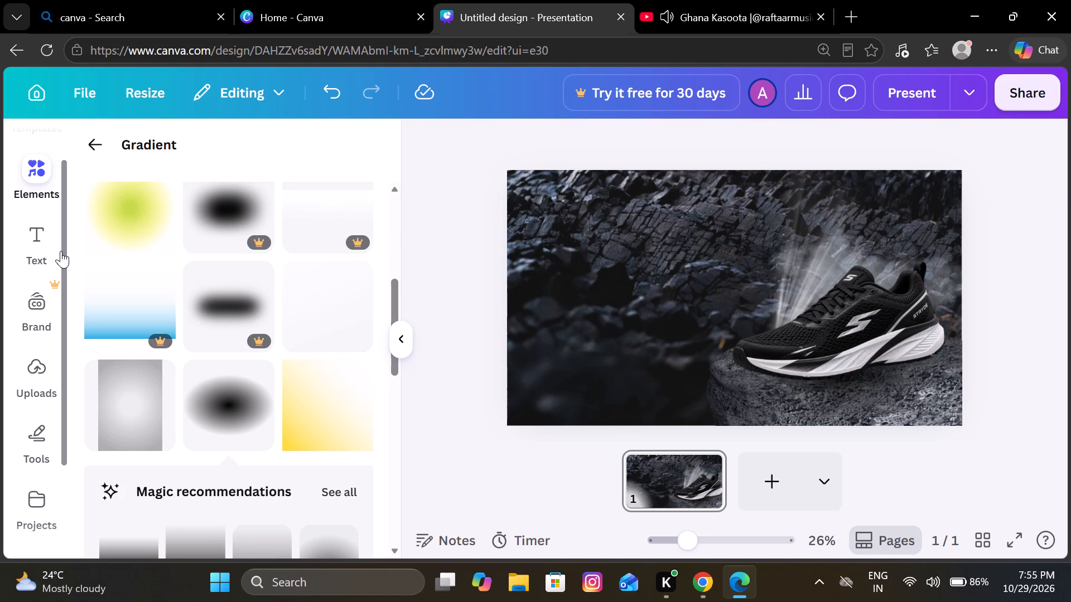
{"action": "left_click", "coordinate": [35, 230]}
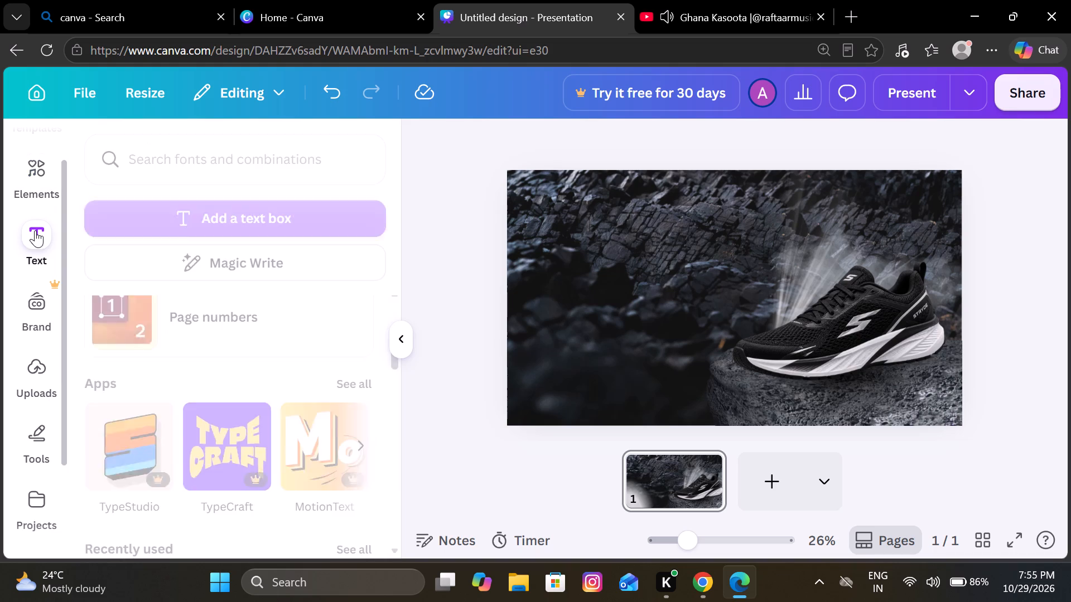
{"action": "scroll", "coordinate": [109, 322], "scroll_direction": "down", "scroll_amount": 5}
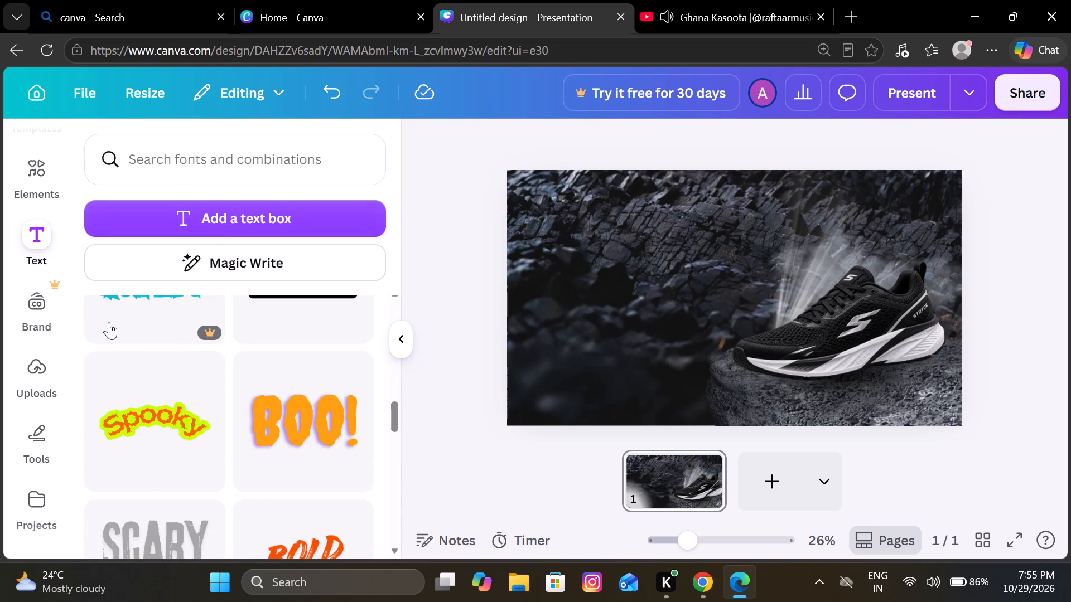
{"action": "scroll", "coordinate": [109, 322], "scroll_direction": "down", "scroll_amount": 5}
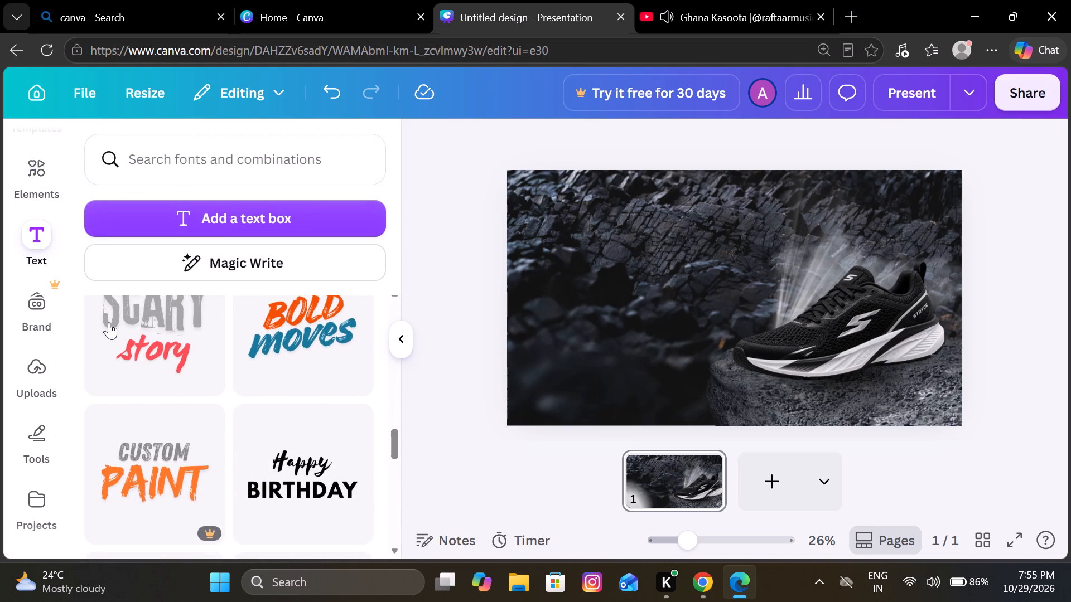
{"action": "scroll", "coordinate": [109, 322], "scroll_direction": "down", "scroll_amount": 3}
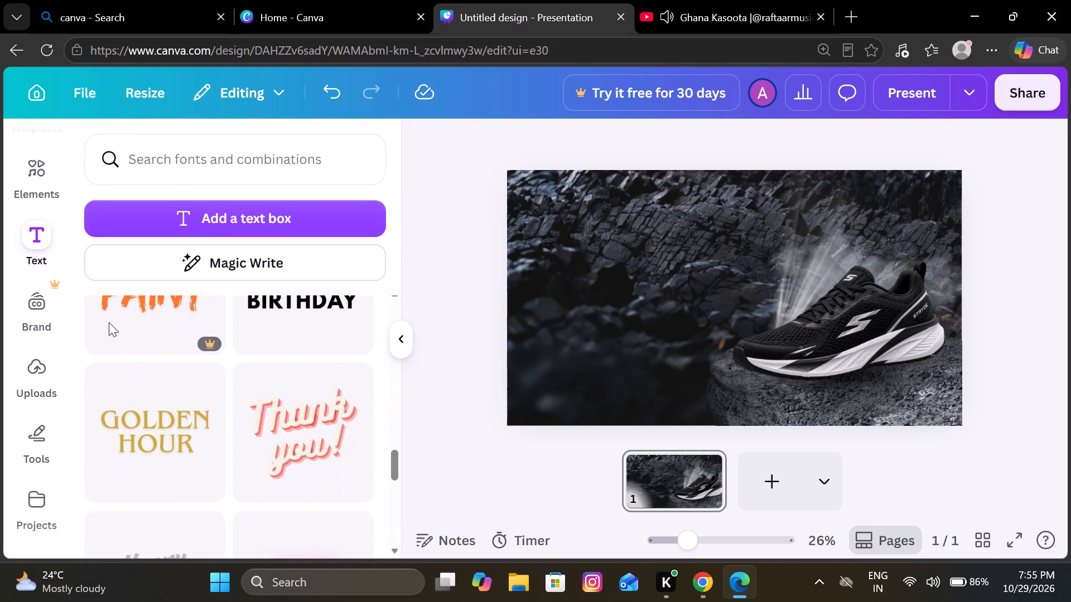
{"action": "scroll", "coordinate": [109, 322], "scroll_direction": "down", "scroll_amount": 3}
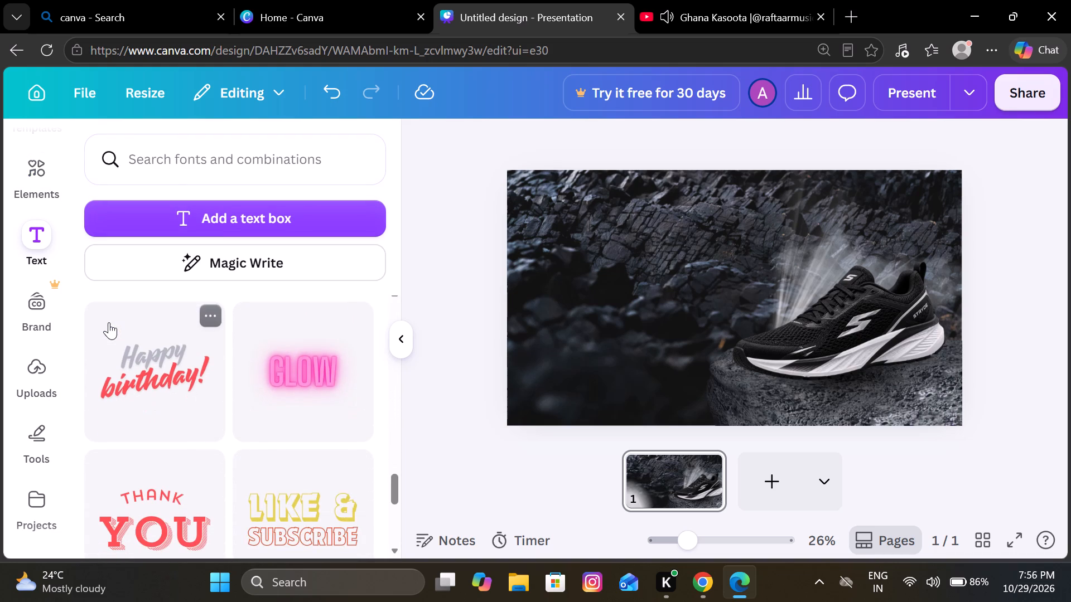
{"action": "scroll", "coordinate": [109, 322], "scroll_direction": "down", "scroll_amount": 3}
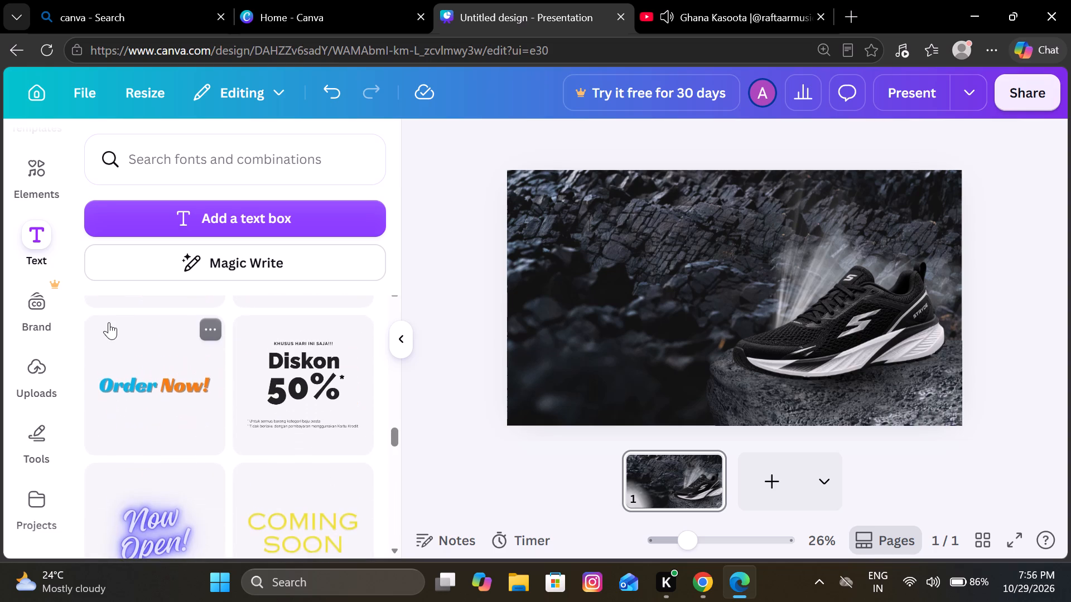
{"action": "scroll", "coordinate": [109, 322], "scroll_direction": "down", "scroll_amount": 6}
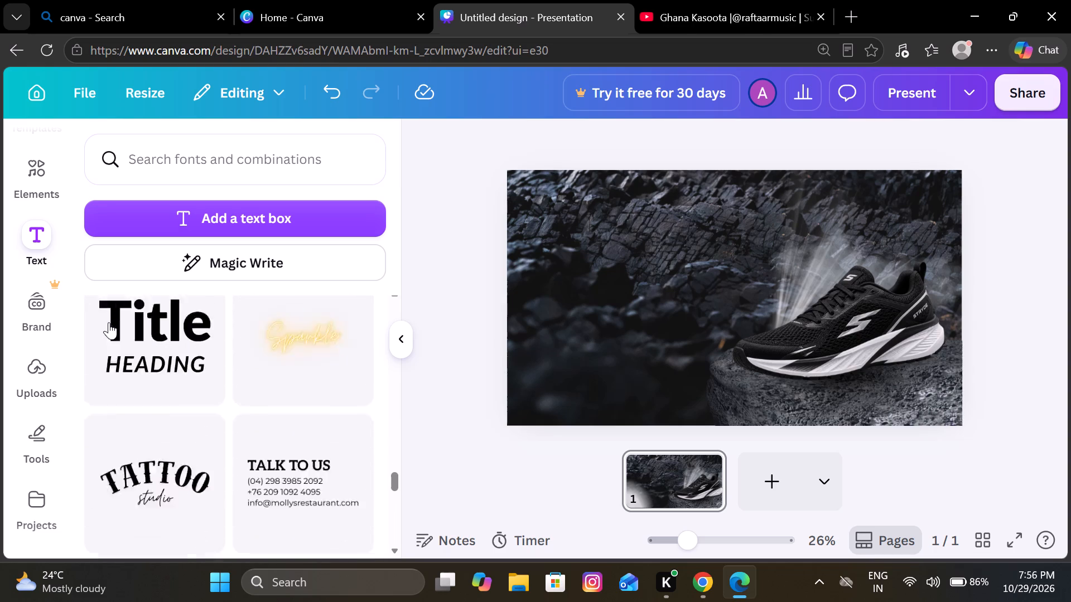
{"action": "scroll", "coordinate": [109, 322], "scroll_direction": "down", "scroll_amount": 4}
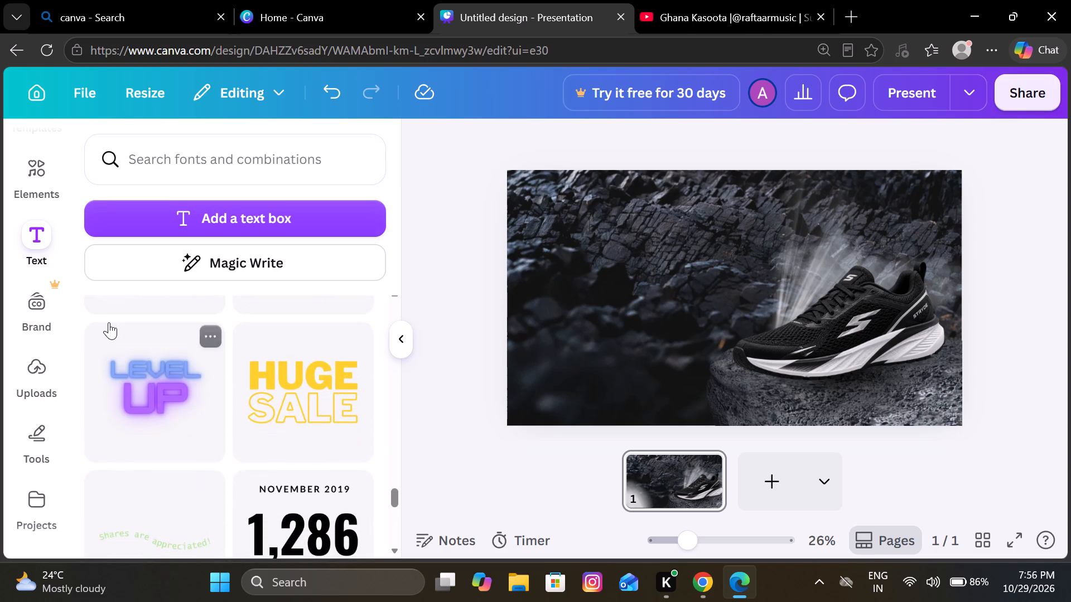
{"action": "scroll", "coordinate": [109, 322], "scroll_direction": "down", "scroll_amount": 4}
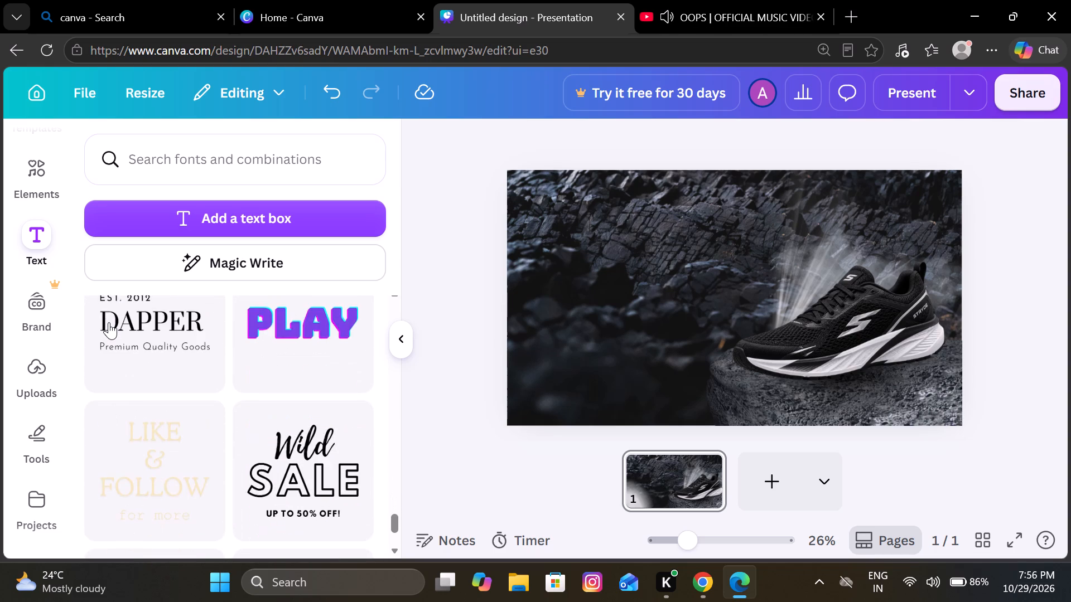
{"action": "scroll", "coordinate": [109, 322], "scroll_direction": "down", "scroll_amount": 2}
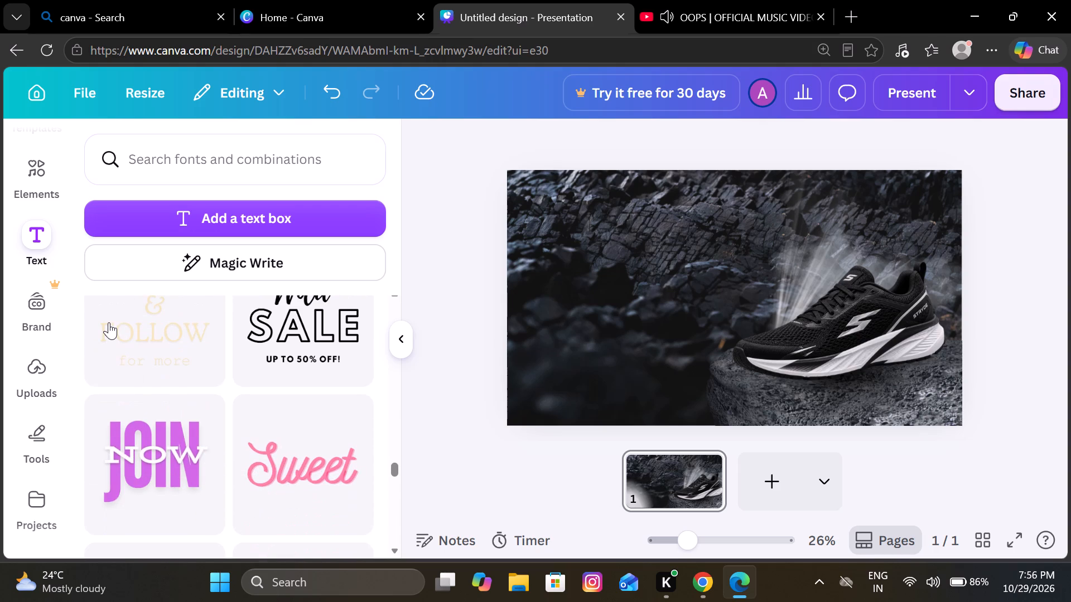
{"action": "scroll", "coordinate": [109, 322], "scroll_direction": "down", "scroll_amount": 2}
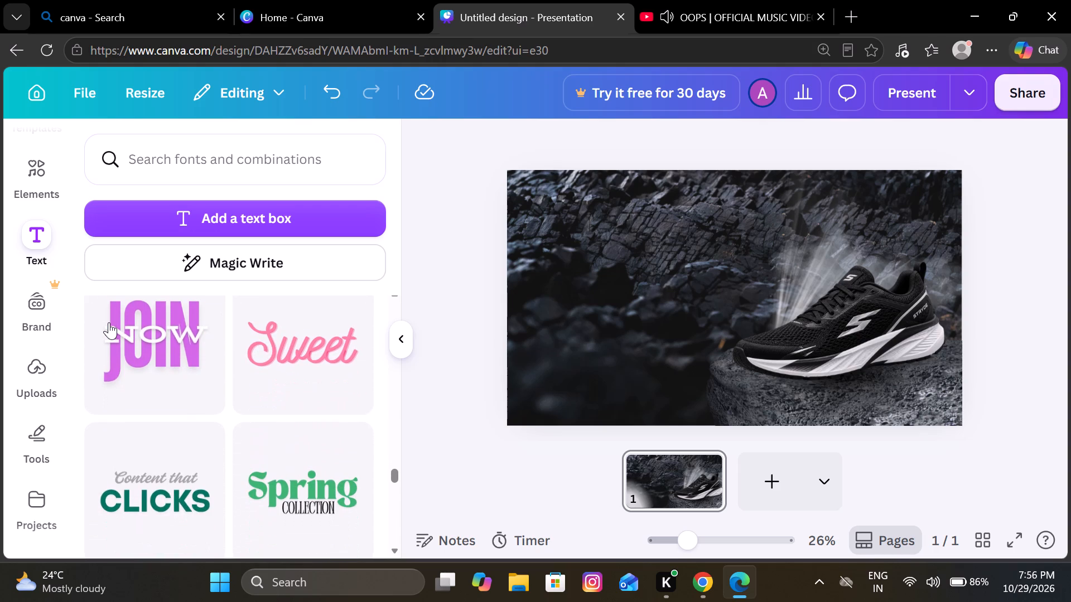
{"action": "scroll", "coordinate": [109, 322], "scroll_direction": "down", "scroll_amount": 2}
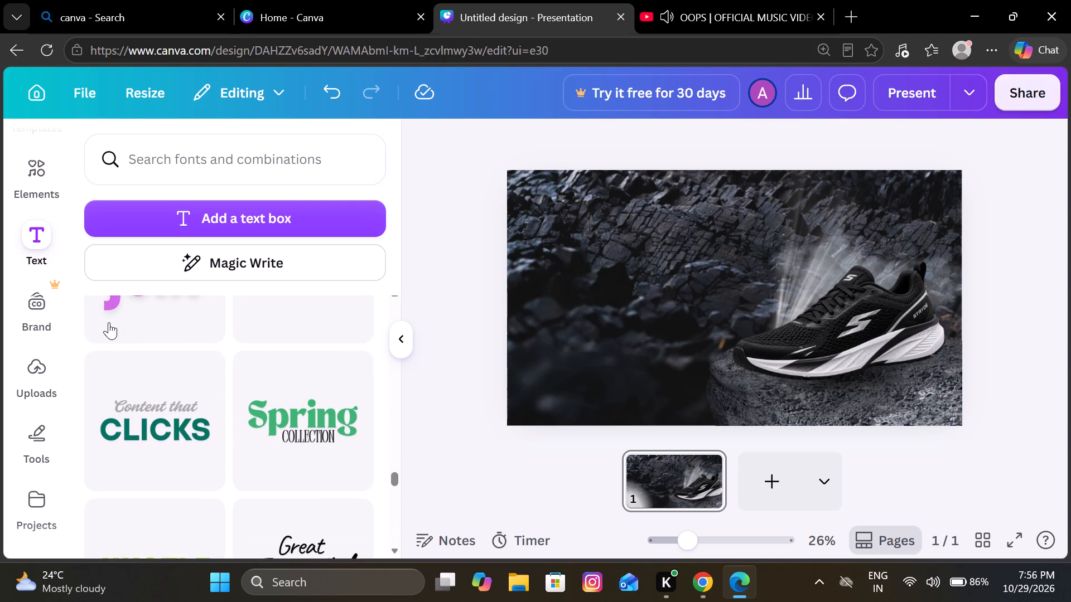
{"action": "scroll", "coordinate": [109, 322], "scroll_direction": "down", "scroll_amount": 2}
{"action": "scroll", "coordinate": [128, 414], "scroll_direction": "down", "scroll_amount": 1}
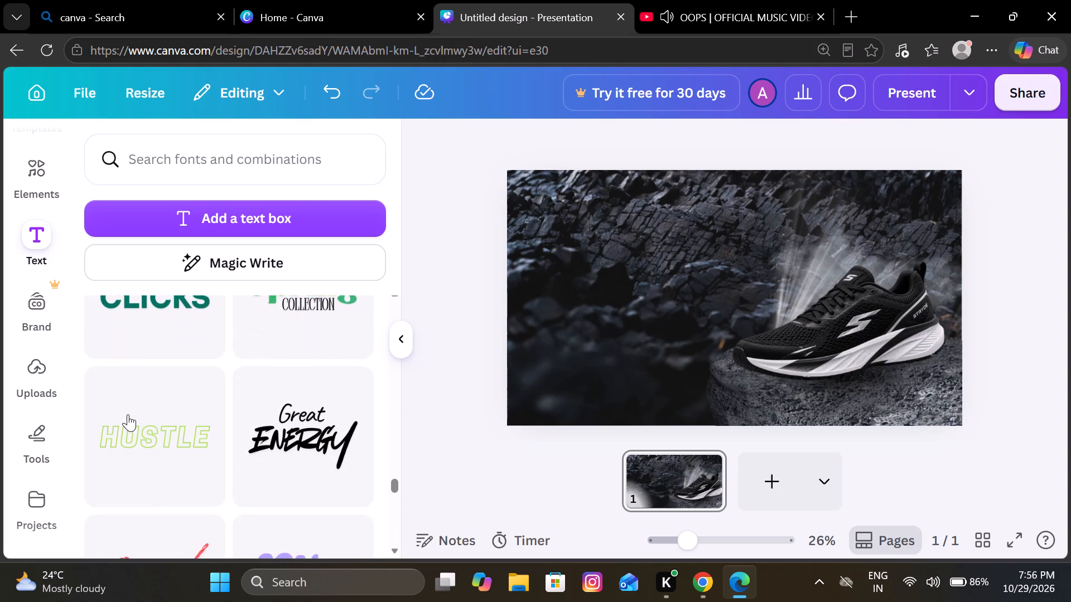
{"action": "scroll", "coordinate": [128, 414], "scroll_direction": "down", "scroll_amount": 3}
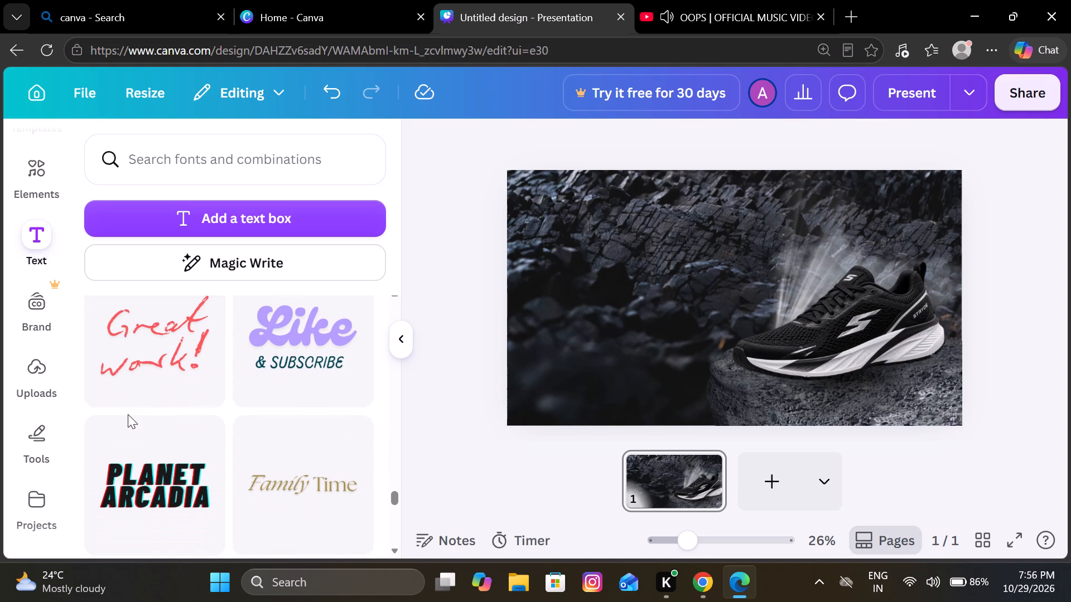
{"action": "scroll", "coordinate": [128, 414], "scroll_direction": "down", "scroll_amount": 1}
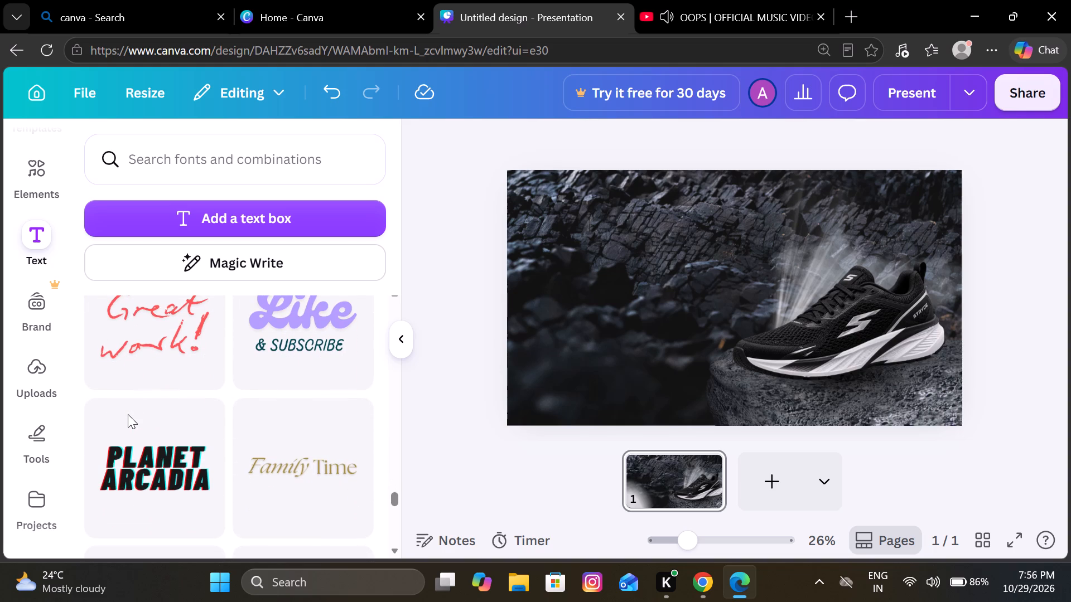
{"action": "scroll", "coordinate": [128, 414], "scroll_direction": "down", "scroll_amount": 2}
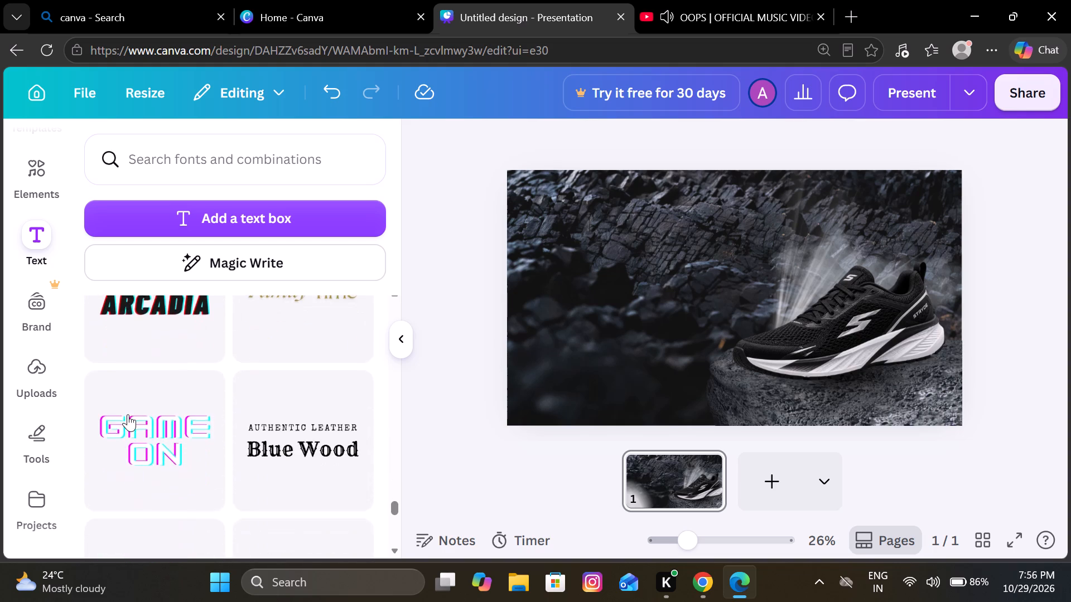
{"action": "scroll", "coordinate": [128, 414], "scroll_direction": "down", "scroll_amount": 3}
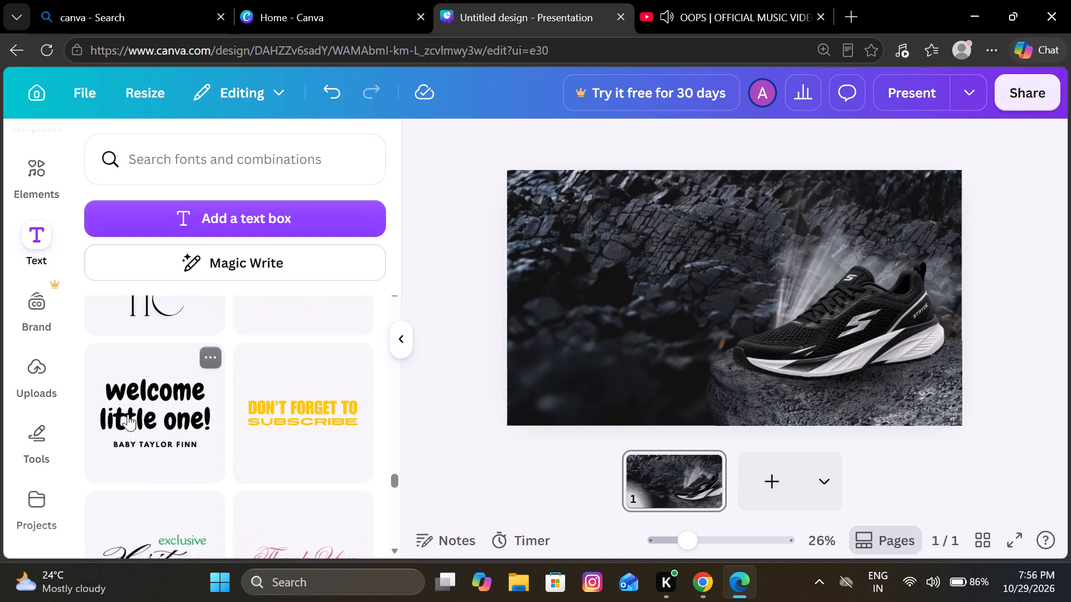
{"action": "scroll", "coordinate": [128, 414], "scroll_direction": "down", "scroll_amount": 3}
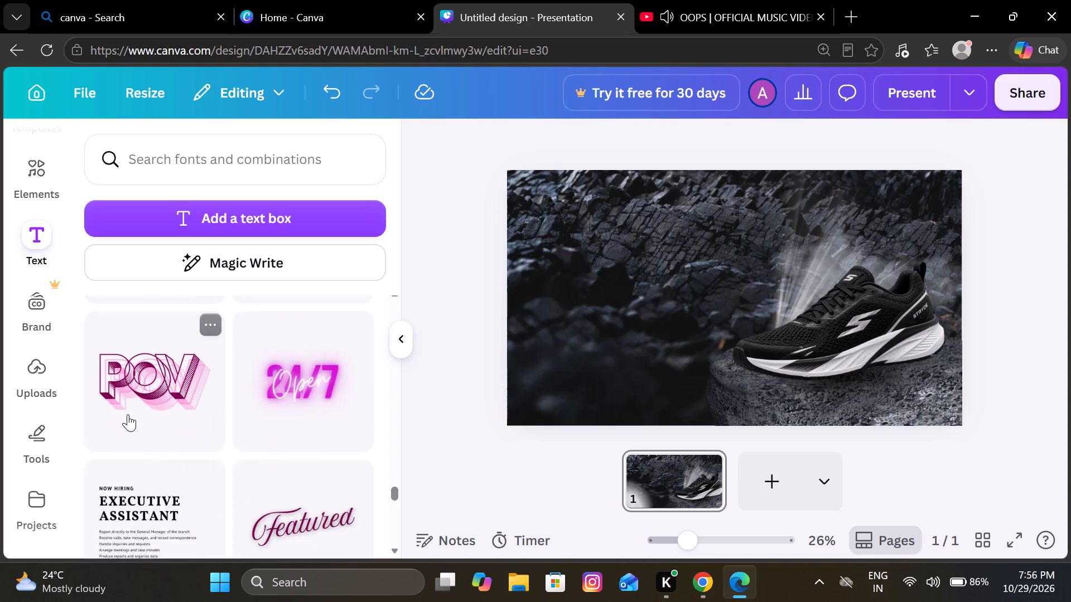
{"action": "scroll", "coordinate": [128, 414], "scroll_direction": "down", "scroll_amount": 4}
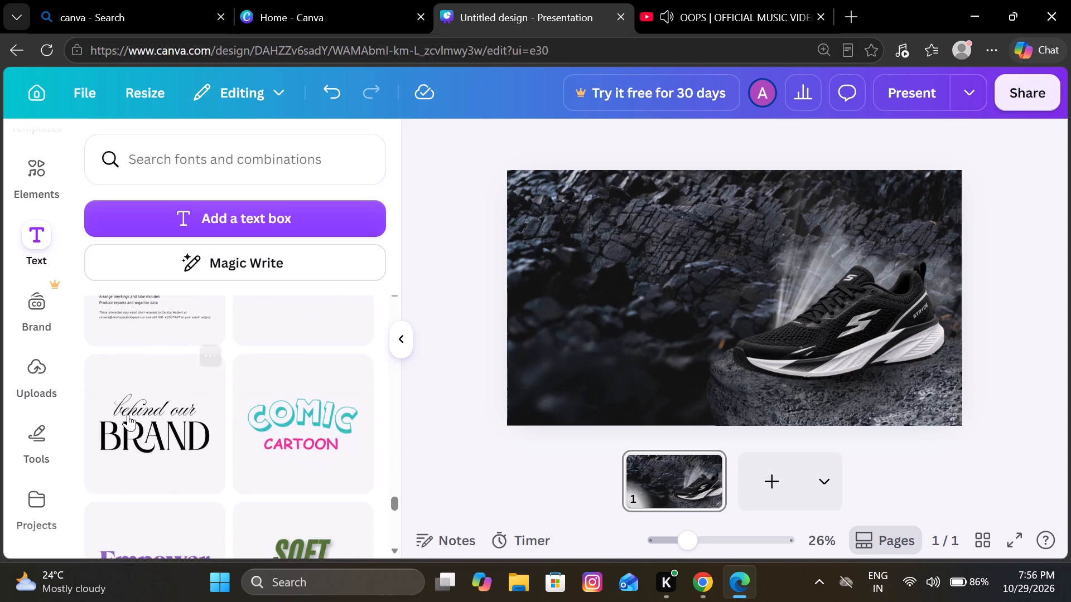
{"action": "scroll", "coordinate": [128, 414], "scroll_direction": "down", "scroll_amount": 2}
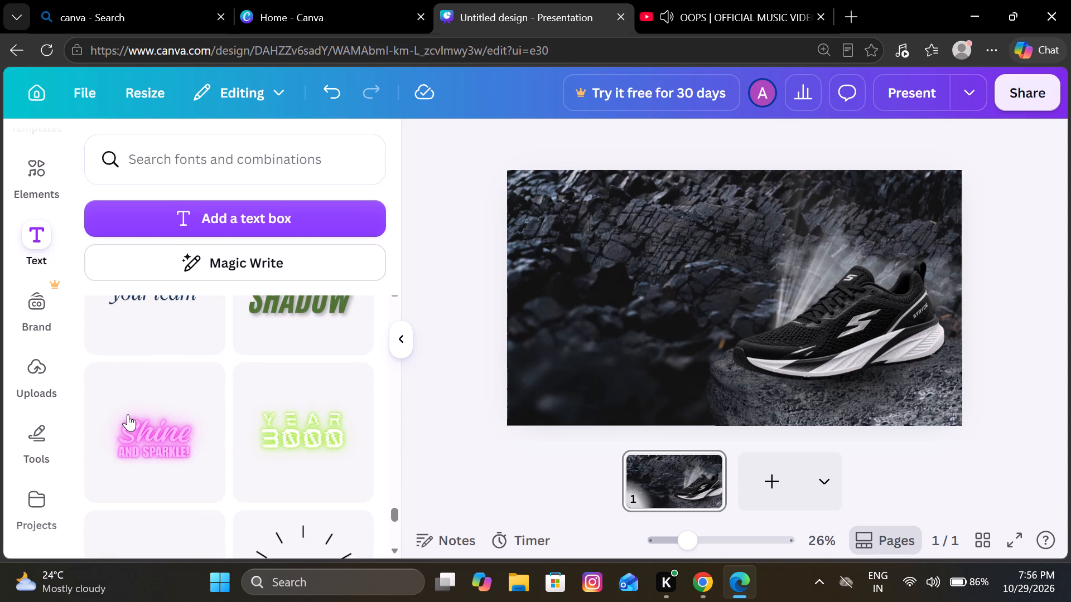
{"action": "scroll", "coordinate": [128, 414], "scroll_direction": "down", "scroll_amount": 3}
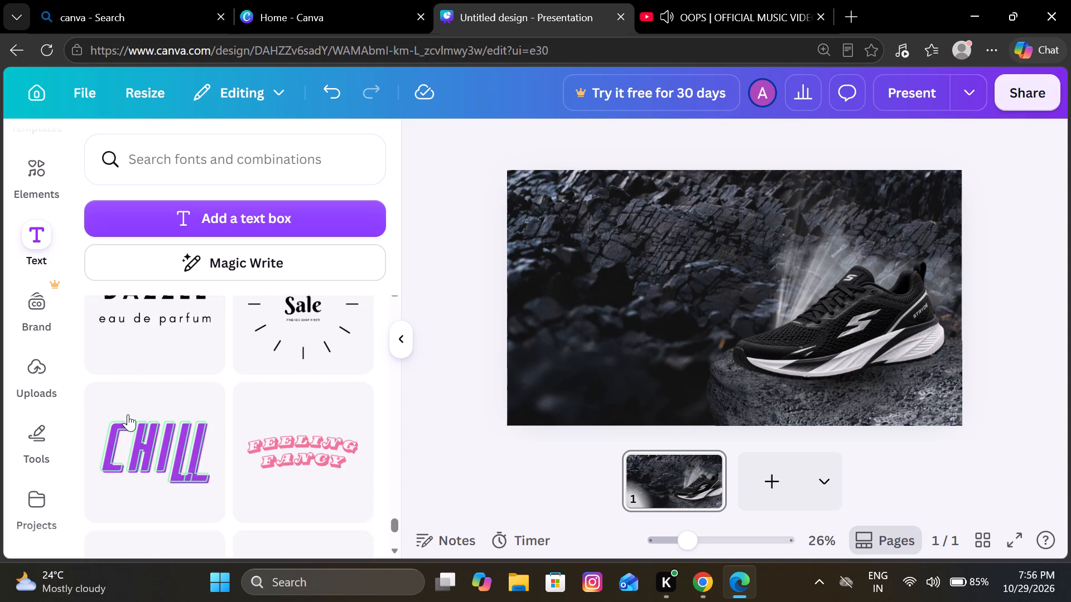
{"action": "scroll", "coordinate": [128, 414], "scroll_direction": "down", "scroll_amount": 4}
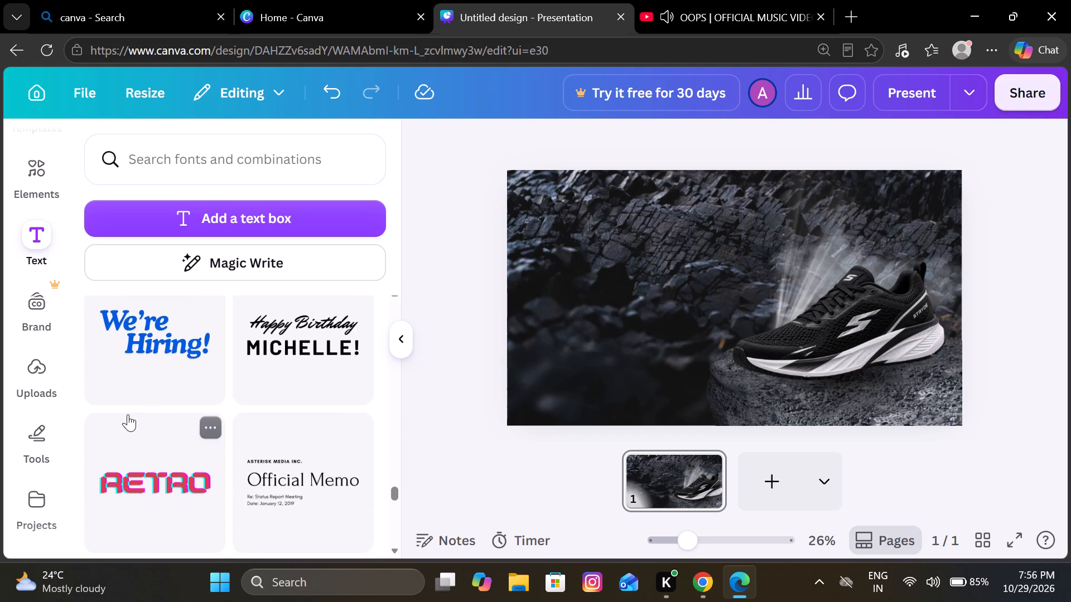
Look further through the ready-made font combinations in the text library for lettering that suits the sports-shoe banner.
{"action": "scroll", "coordinate": [128, 414], "scroll_direction": "down", "scroll_amount": 4}
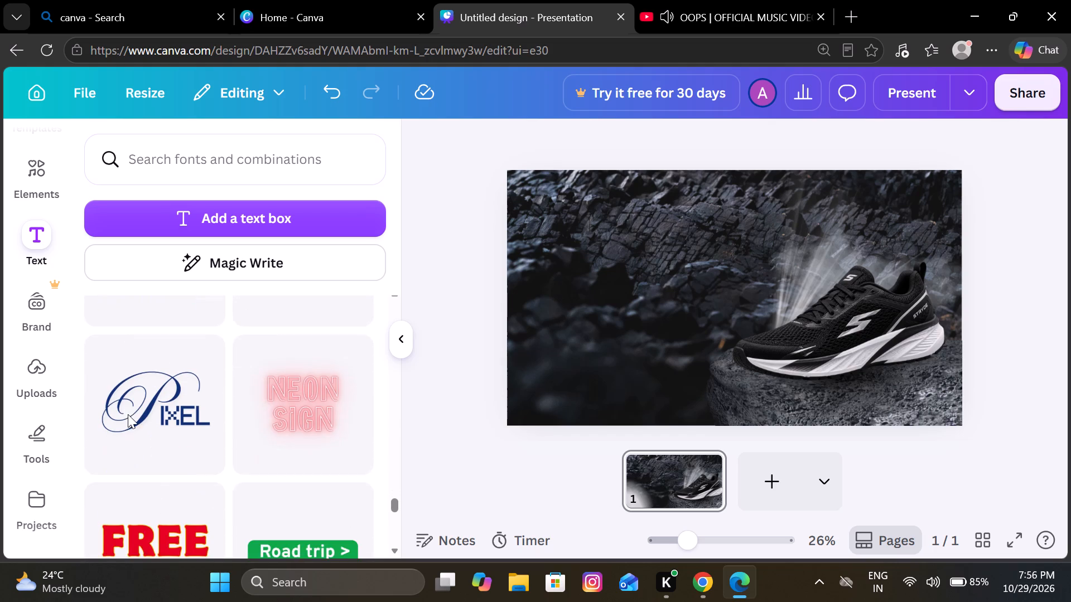
{"action": "scroll", "coordinate": [128, 414], "scroll_direction": "down", "scroll_amount": 4}
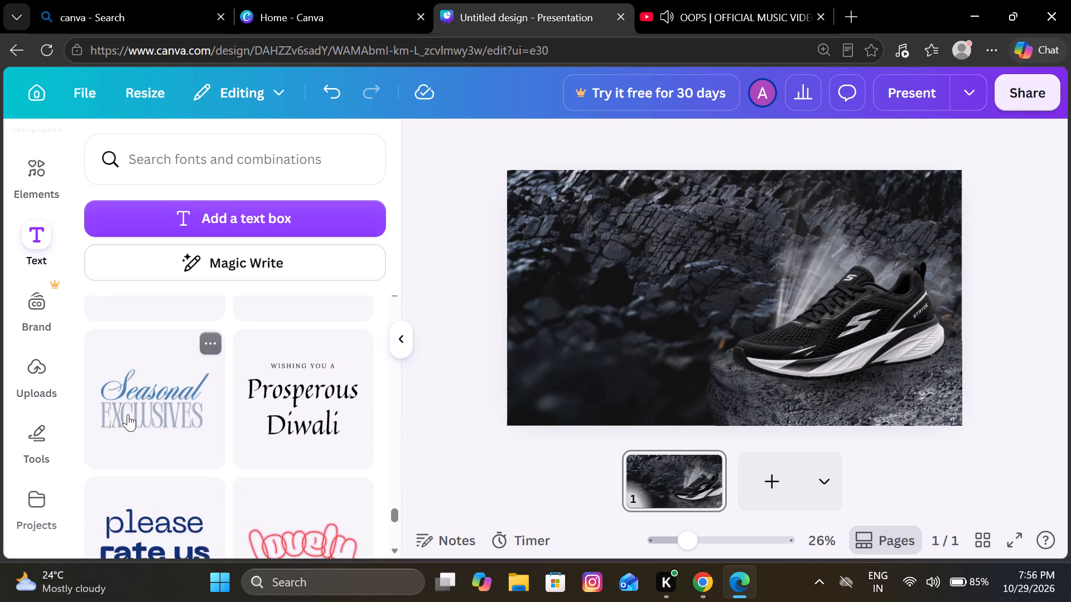
{"action": "scroll", "coordinate": [128, 414], "scroll_direction": "down", "scroll_amount": 4}
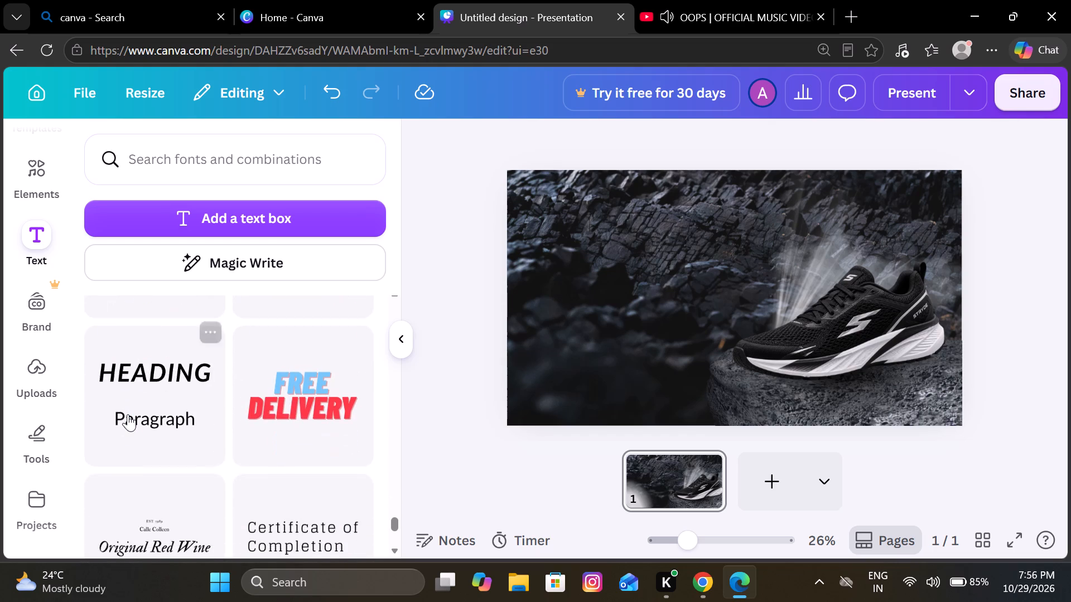
{"action": "scroll", "coordinate": [128, 414], "scroll_direction": "down", "scroll_amount": 4}
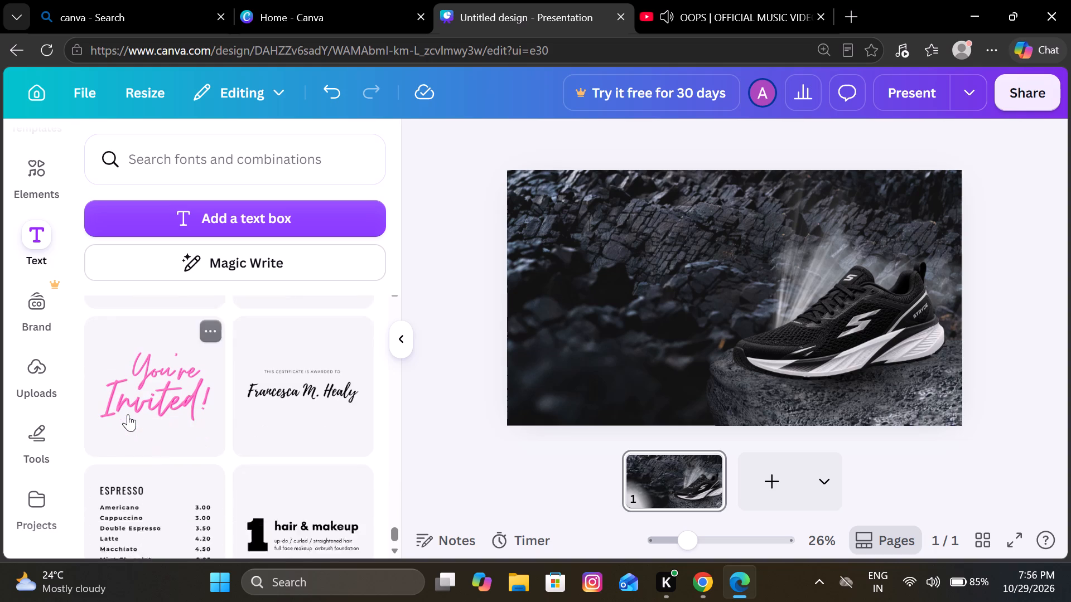
{"action": "scroll", "coordinate": [128, 414], "scroll_direction": "down", "scroll_amount": 4}
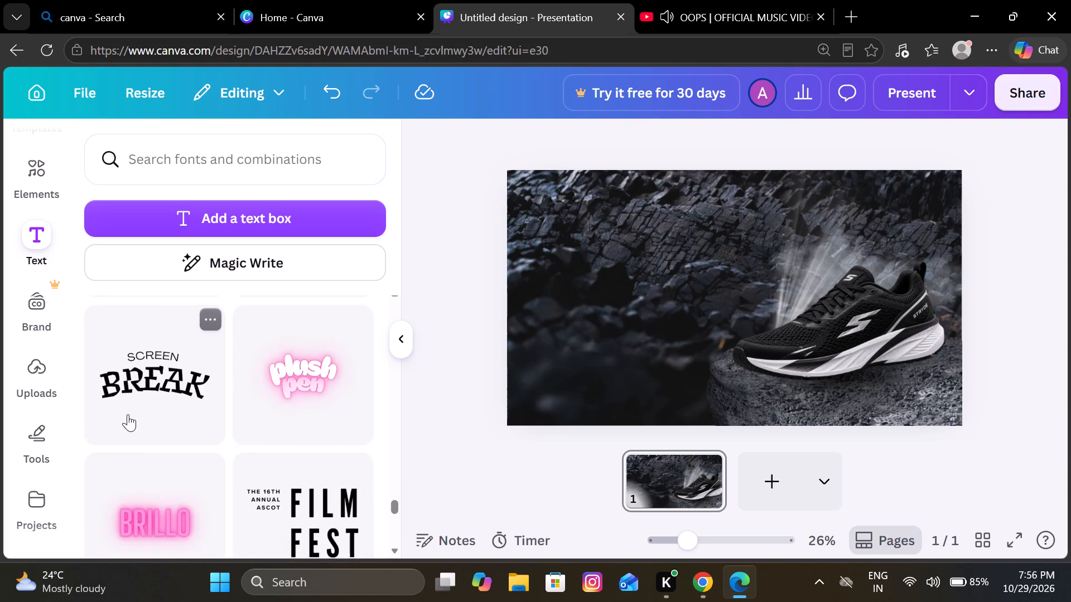
{"action": "scroll", "coordinate": [128, 414], "scroll_direction": "down", "scroll_amount": 4}
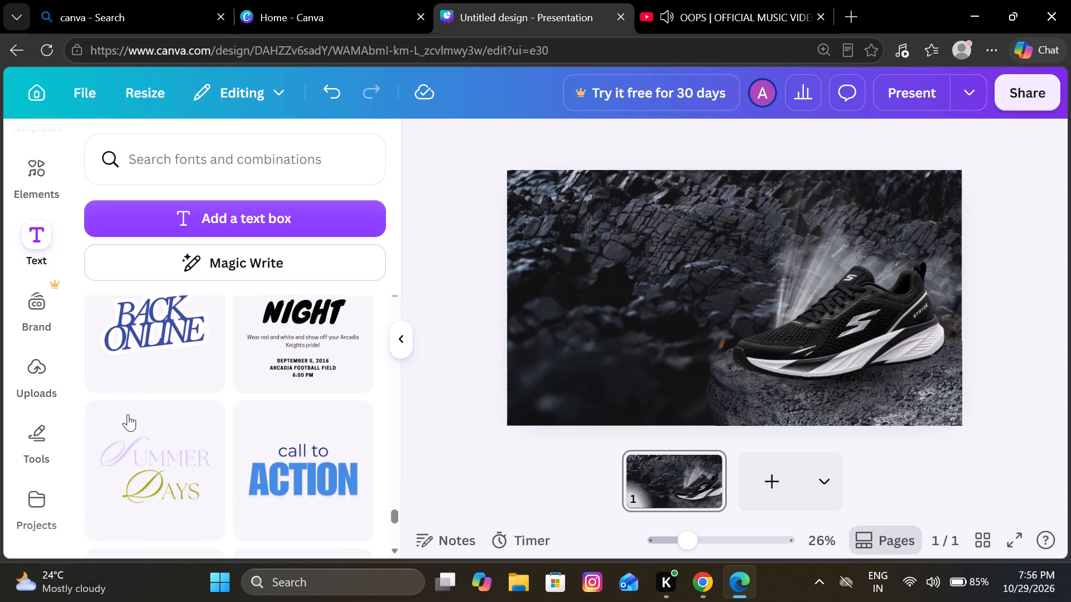
{"action": "scroll", "coordinate": [128, 414], "scroll_direction": "down", "scroll_amount": 2}
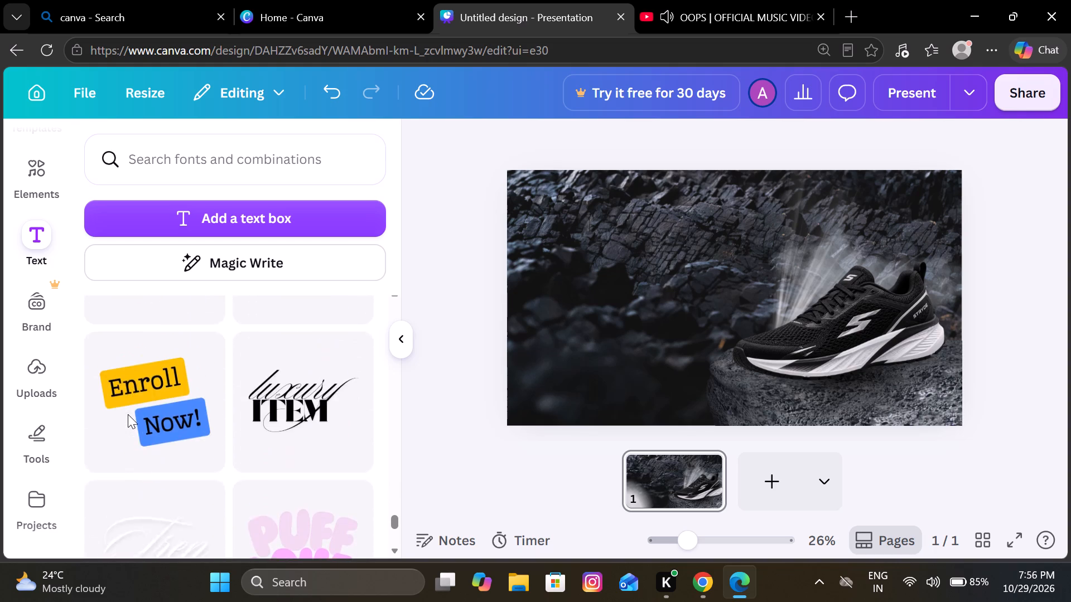
{"action": "scroll", "coordinate": [128, 414], "scroll_direction": "down", "scroll_amount": 3}
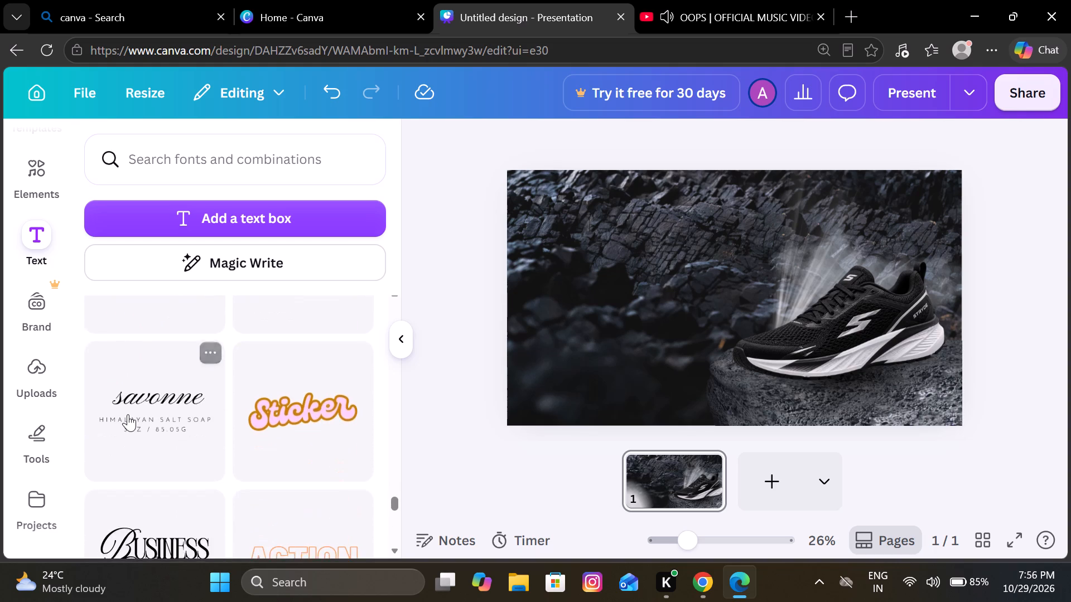
{"action": "scroll", "coordinate": [128, 414], "scroll_direction": "down", "scroll_amount": 4}
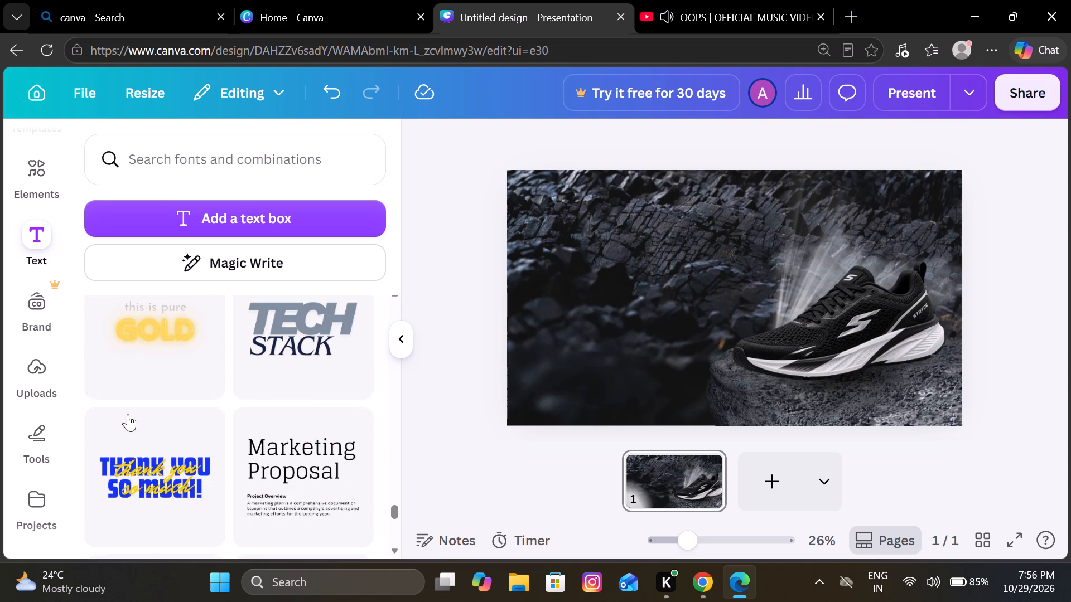
{"action": "scroll", "coordinate": [128, 414], "scroll_direction": "down", "scroll_amount": 4}
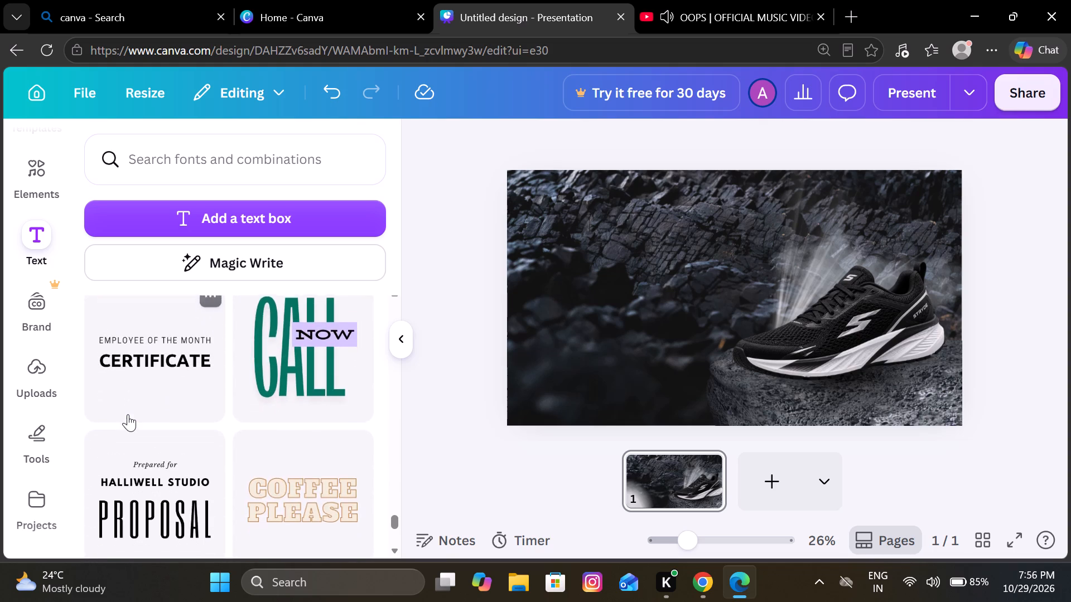
{"action": "scroll", "coordinate": [128, 414], "scroll_direction": "down", "scroll_amount": 2}
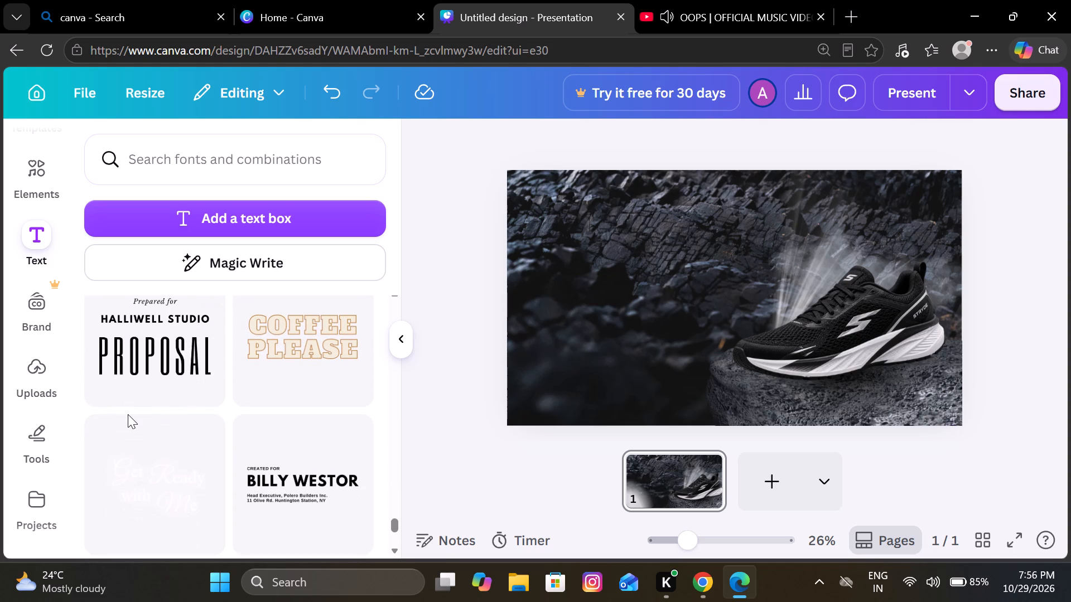
{"action": "scroll", "coordinate": [128, 414], "scroll_direction": "down", "scroll_amount": 2}
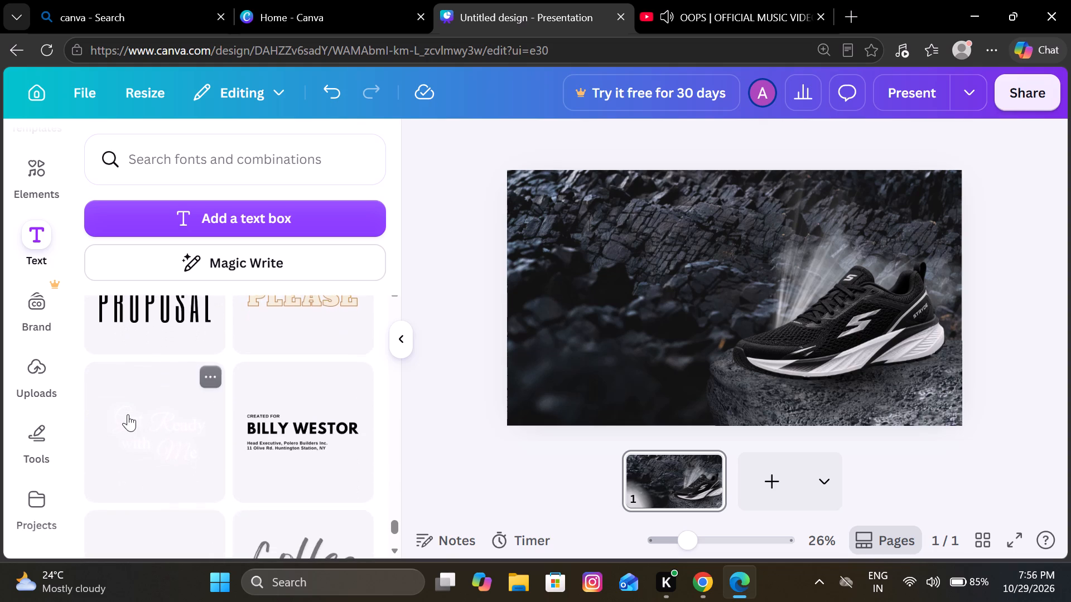
{"action": "scroll", "coordinate": [128, 414], "scroll_direction": "down", "scroll_amount": 3}
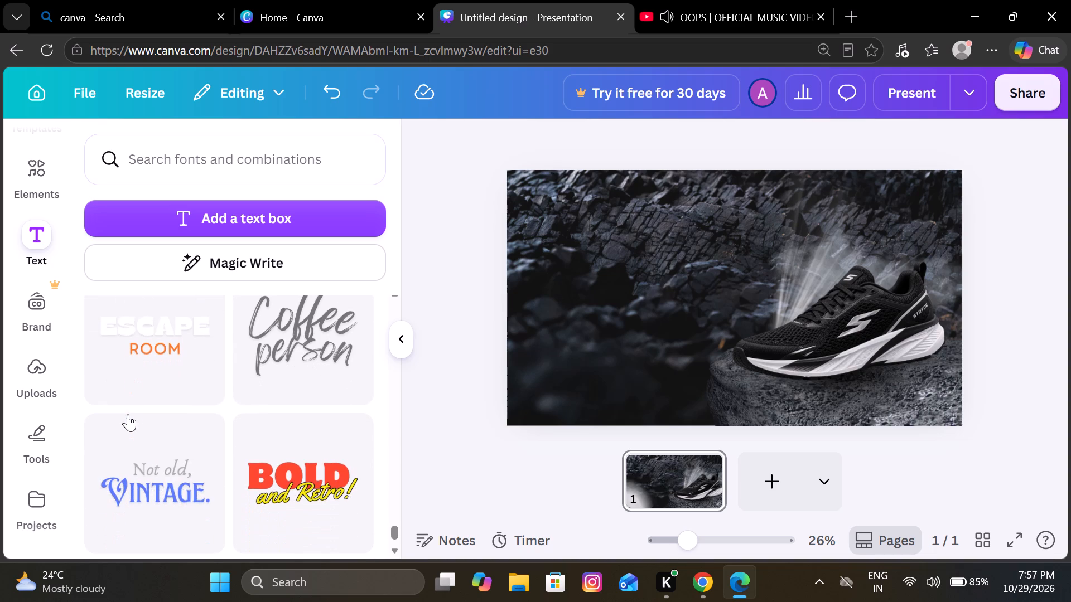
{"action": "scroll", "coordinate": [128, 414], "scroll_direction": "down", "scroll_amount": 4}
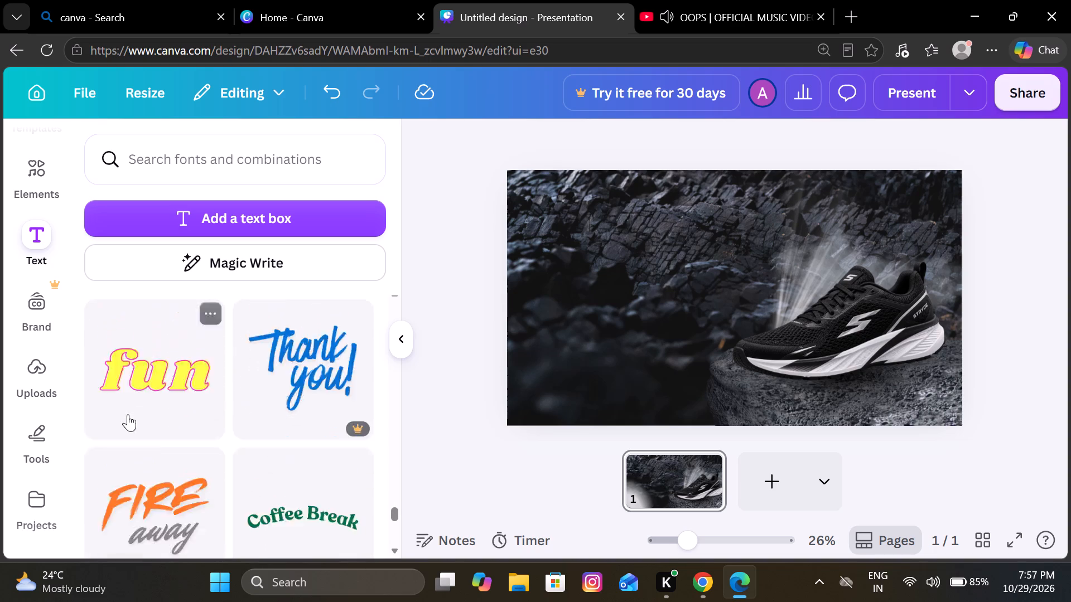
{"action": "scroll", "coordinate": [128, 414], "scroll_direction": "down", "scroll_amount": 5}
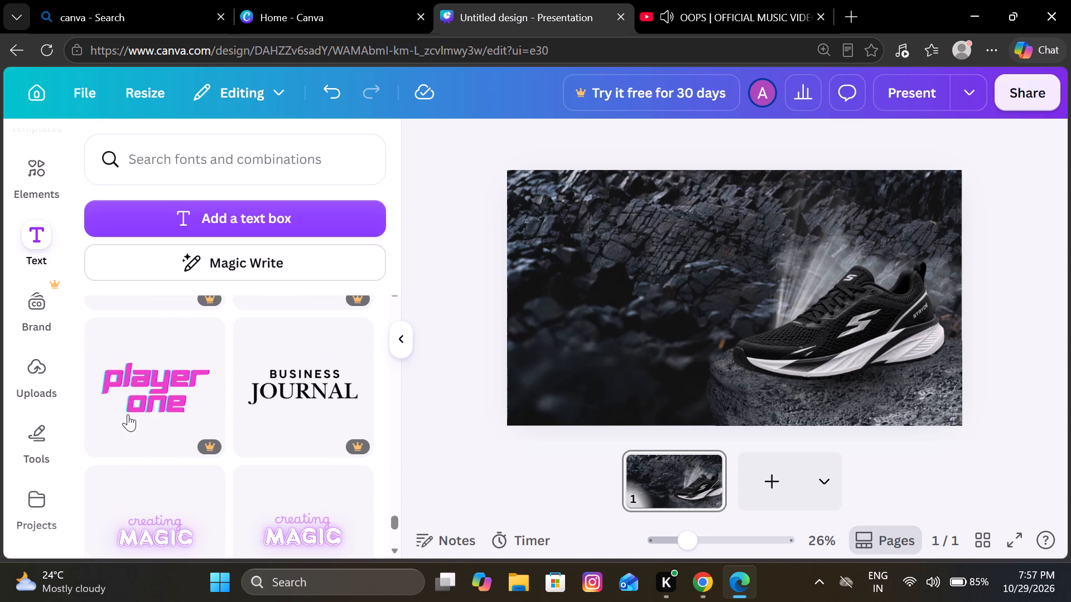
{"action": "scroll", "coordinate": [128, 414], "scroll_direction": "down", "scroll_amount": 2}
{"action": "scroll", "coordinate": [128, 414], "scroll_direction": "up", "scroll_amount": 12}
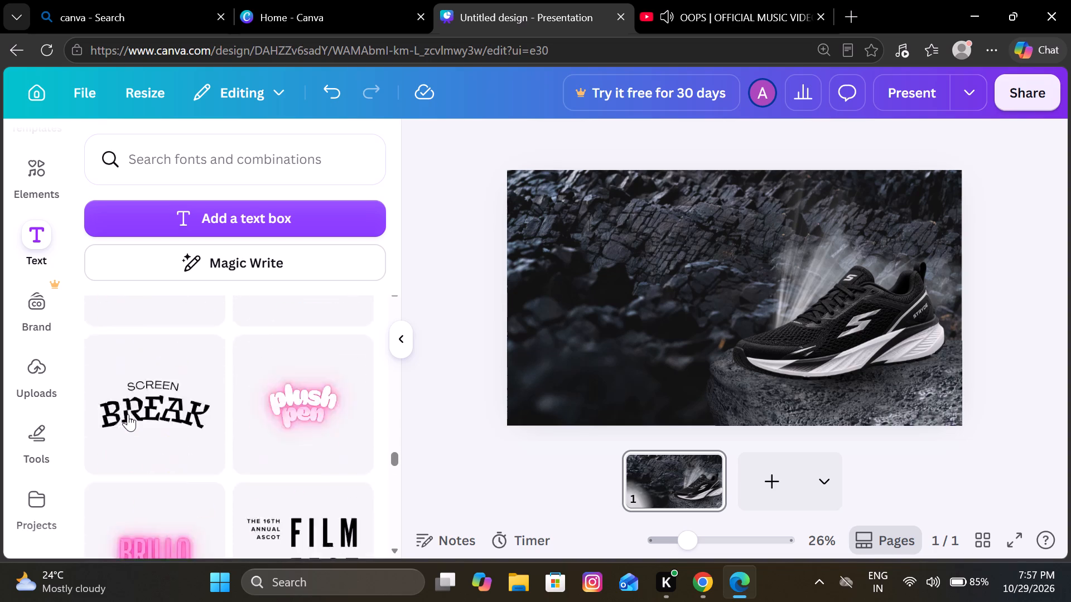
{"action": "scroll", "coordinate": [128, 414], "scroll_direction": "up", "scroll_amount": 9}
{"action": "scroll", "coordinate": [128, 414], "scroll_direction": "down", "scroll_amount": 2}
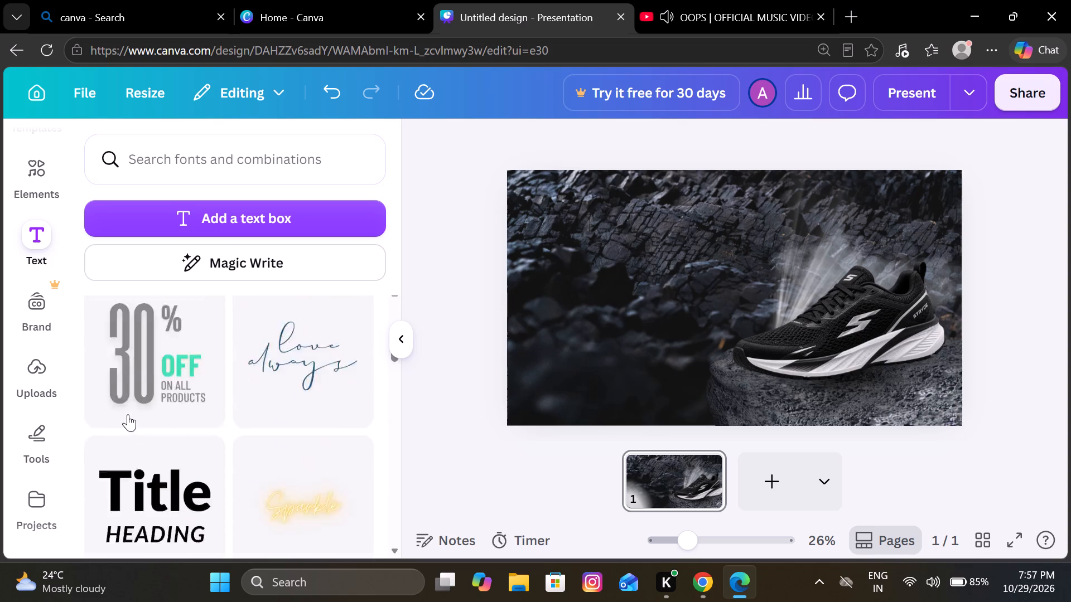
{"action": "scroll", "coordinate": [128, 414], "scroll_direction": "down", "scroll_amount": 4}
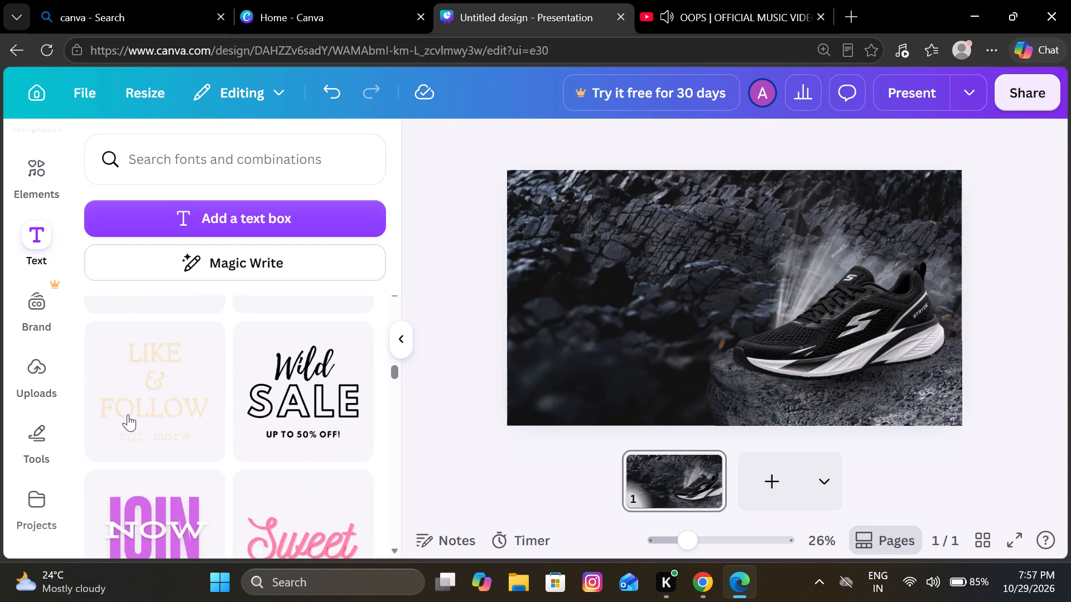
{"action": "scroll", "coordinate": [128, 414], "scroll_direction": "down", "scroll_amount": 4}
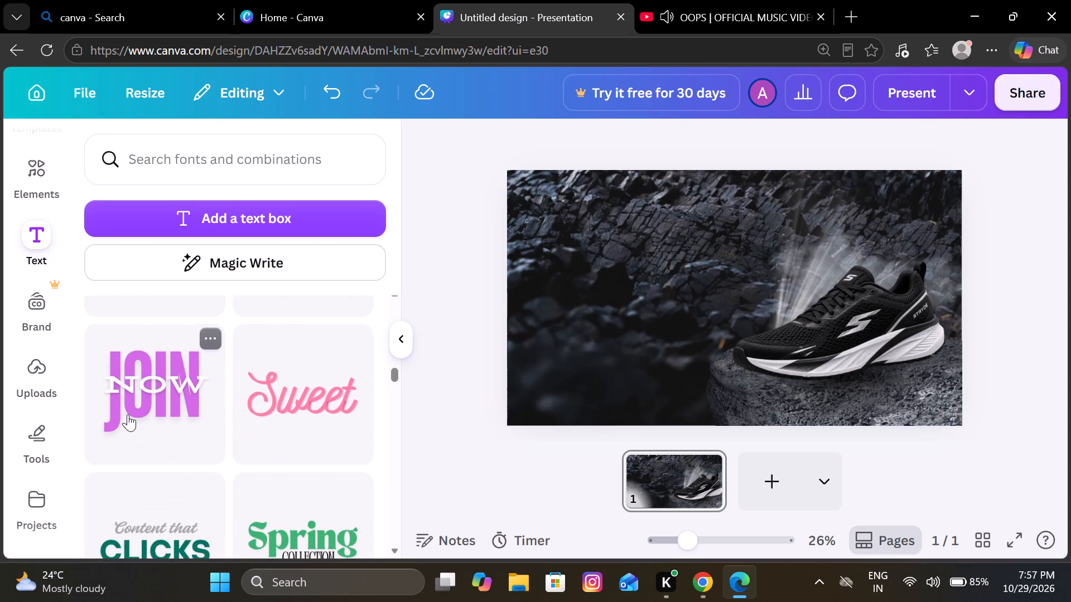
{"action": "scroll", "coordinate": [128, 414], "scroll_direction": "down", "scroll_amount": 2}
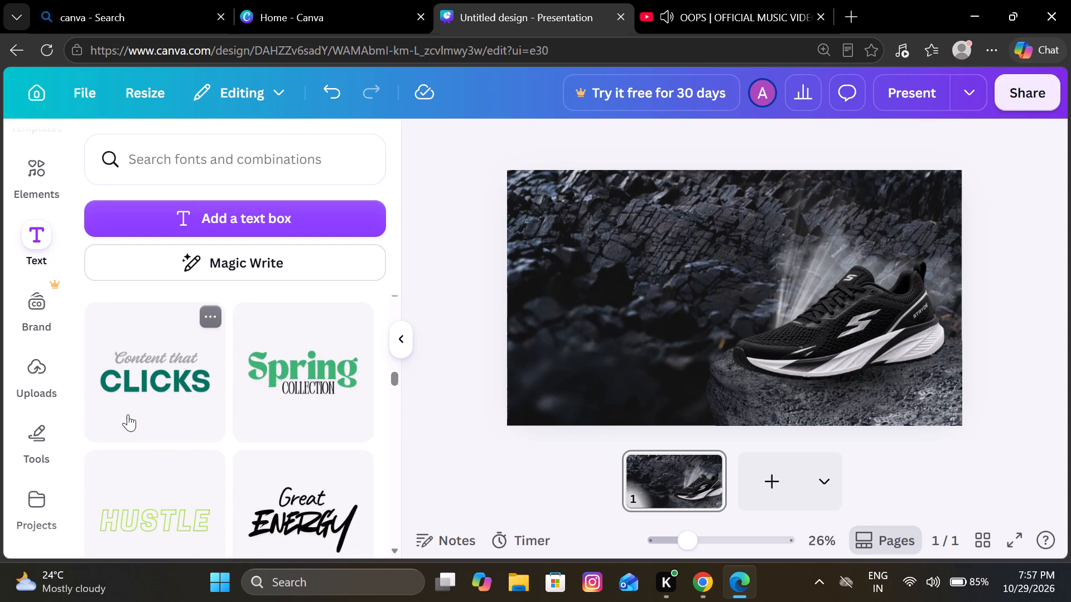
{"action": "scroll", "coordinate": [128, 414], "scroll_direction": "down", "scroll_amount": 3}
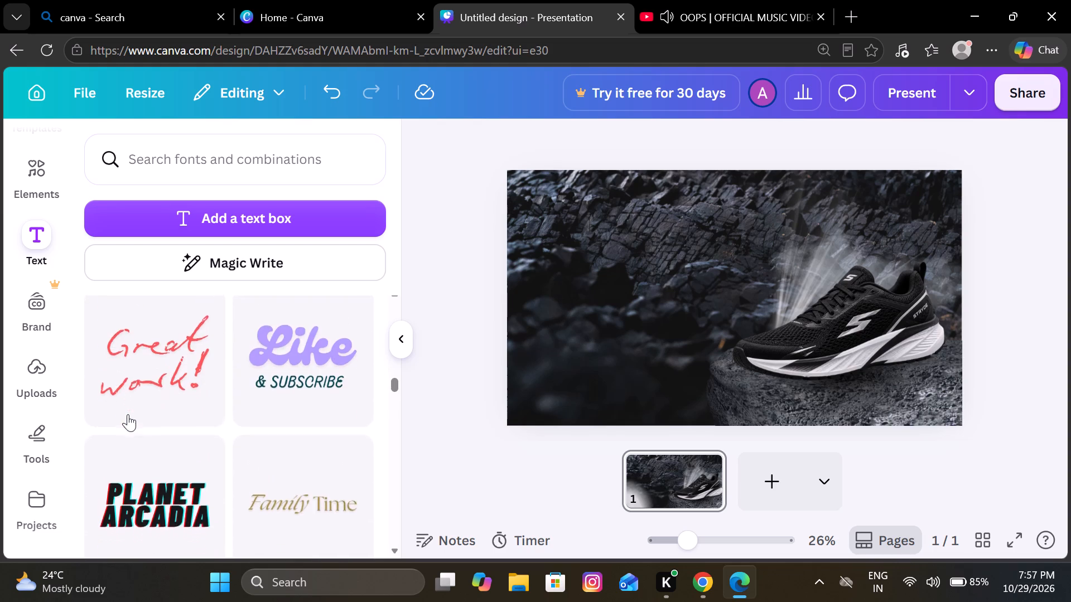
{"action": "scroll", "coordinate": [128, 414], "scroll_direction": "down", "scroll_amount": 5}
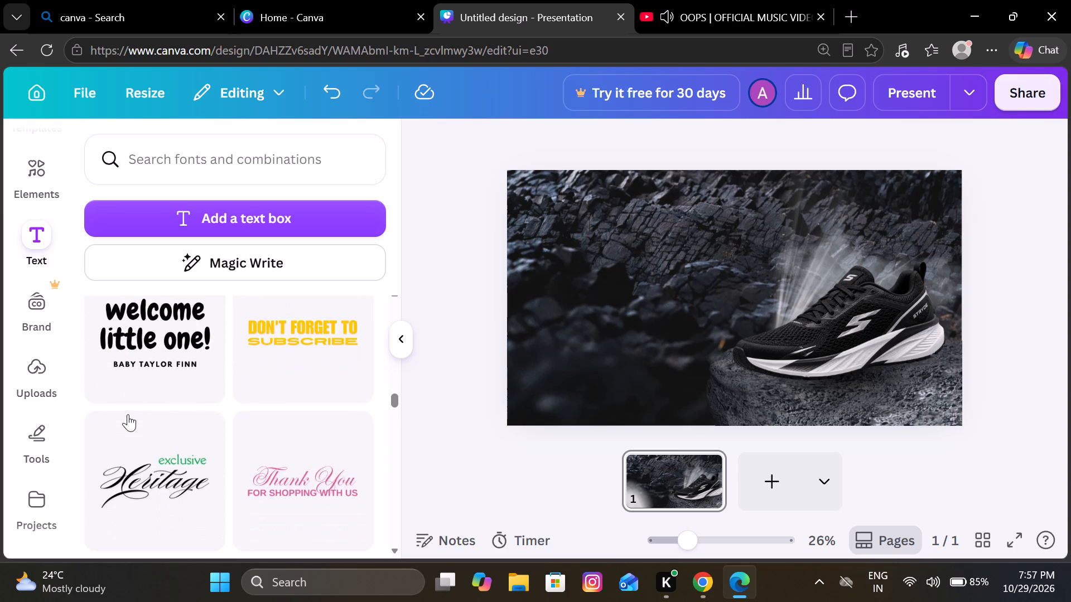
{"action": "scroll", "coordinate": [128, 414], "scroll_direction": "down", "scroll_amount": 6}
{"action": "scroll", "coordinate": [128, 414], "scroll_direction": "up", "scroll_amount": 1}
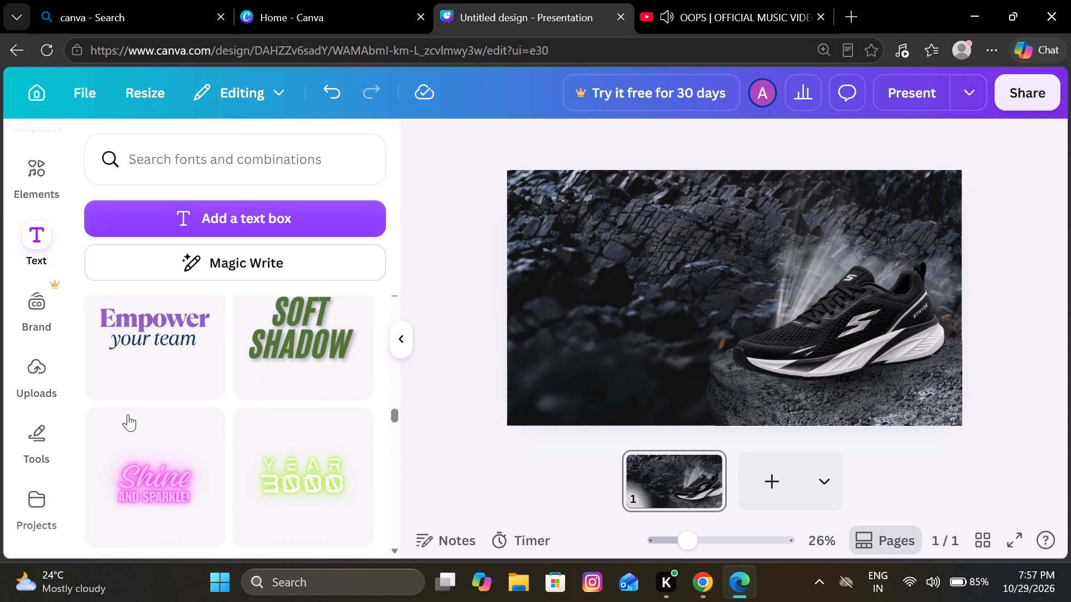
{"action": "scroll", "coordinate": [128, 414], "scroll_direction": "up", "scroll_amount": 14}
{"action": "scroll", "coordinate": [128, 414], "scroll_direction": "down", "scroll_amount": 2}
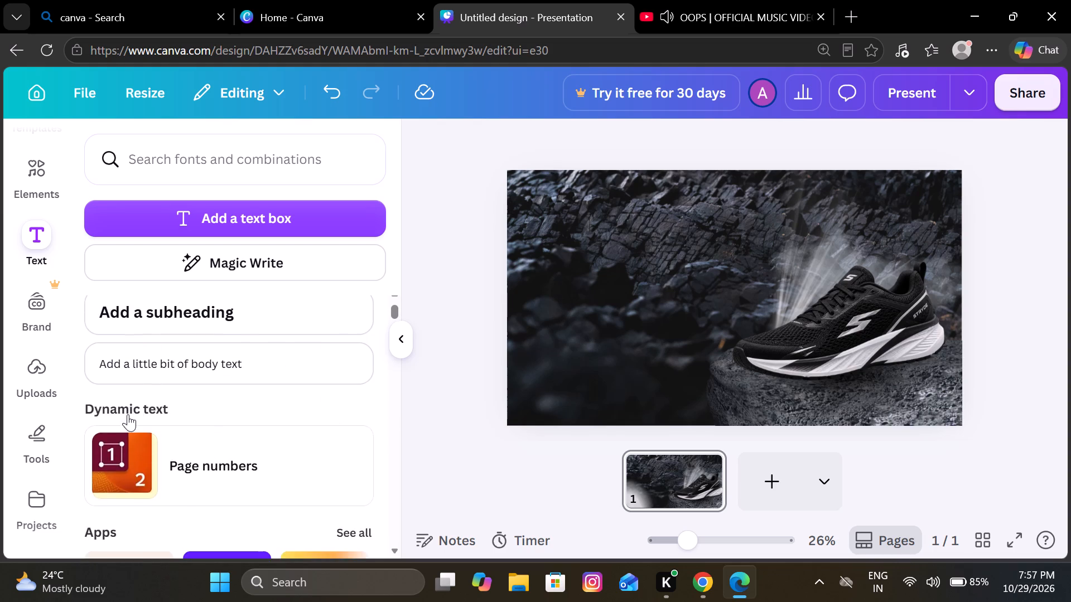
{"action": "scroll", "coordinate": [128, 414], "scroll_direction": "down", "scroll_amount": 9}
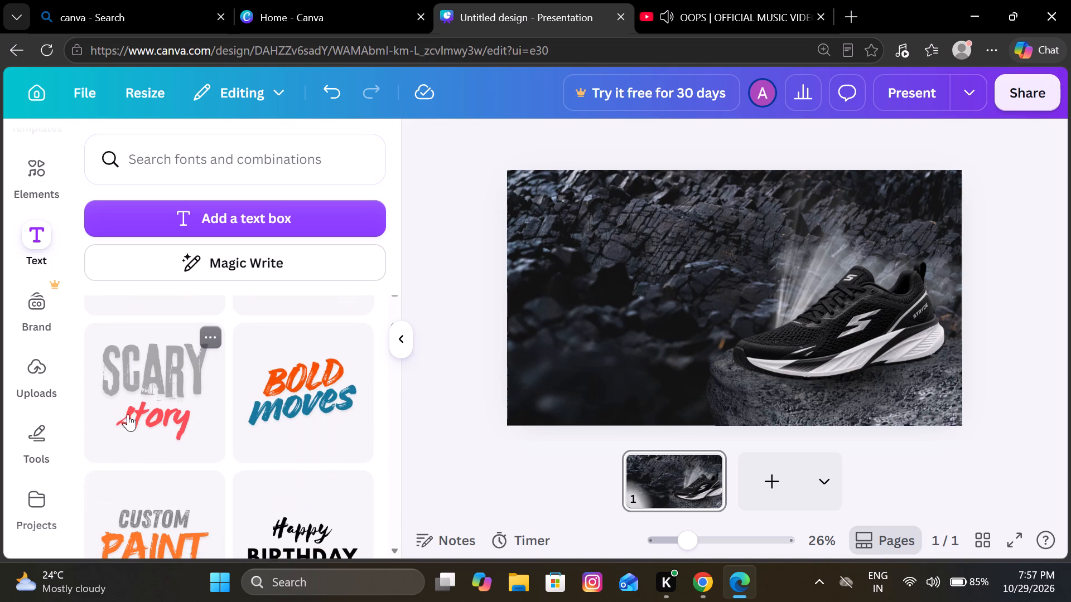
{"action": "scroll", "coordinate": [128, 414], "scroll_direction": "down", "scroll_amount": 3}
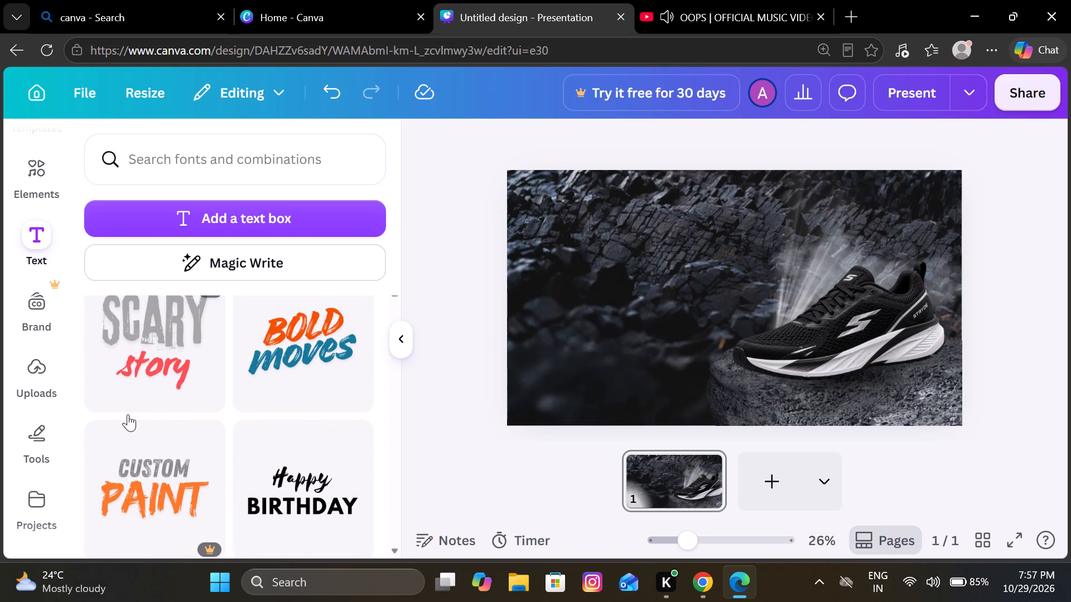
{"action": "scroll", "coordinate": [128, 414], "scroll_direction": "down", "scroll_amount": 3}
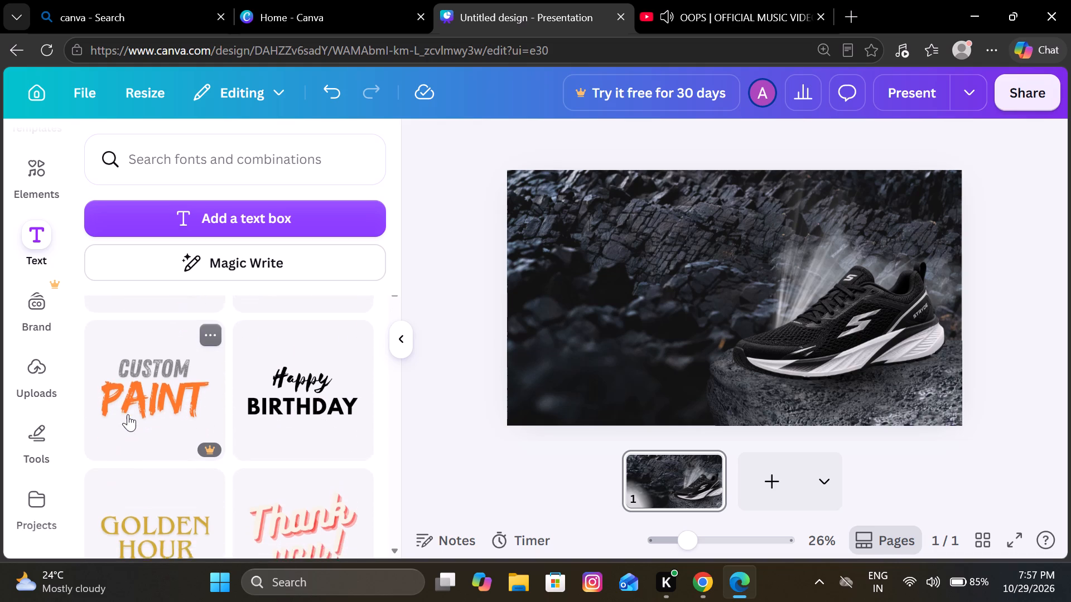
{"action": "scroll", "coordinate": [128, 414], "scroll_direction": "down", "scroll_amount": 2}
{"action": "scroll", "coordinate": [128, 414], "scroll_direction": "up", "scroll_amount": 3}
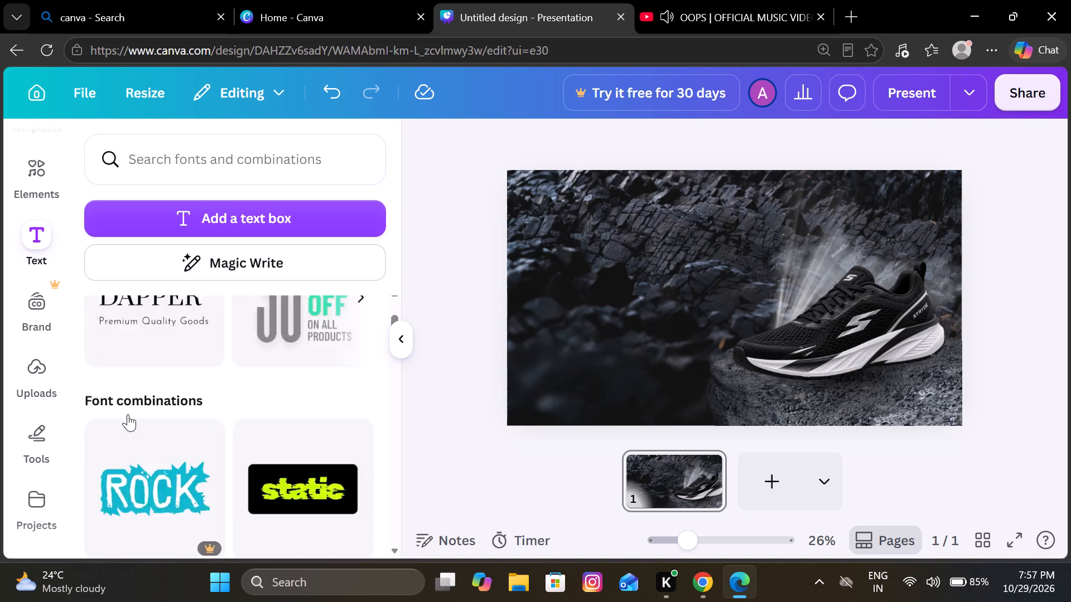
{"action": "scroll", "coordinate": [128, 414], "scroll_direction": "up", "scroll_amount": 2}
Search the text library for "square" and add a text box in the TT Squares font to the page.
{"action": "left_click", "coordinate": [192, 158]}
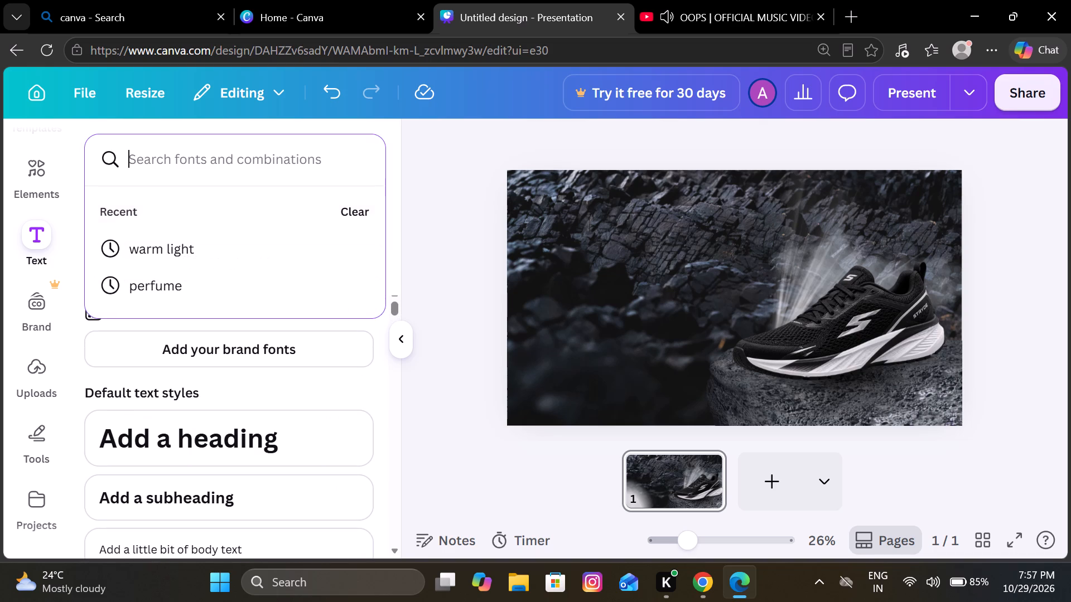
{"action": "type", "text": "squarw"}
{"action": "key", "text": "BackSpace"}
{"action": "key", "text": "e"}
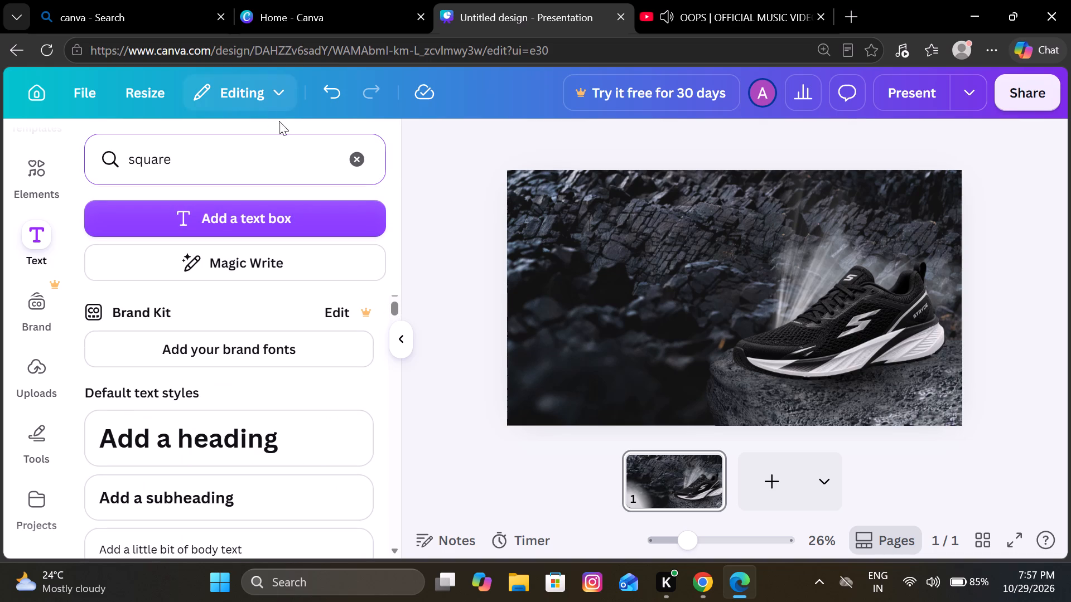
{"action": "key", "text": "Return"}
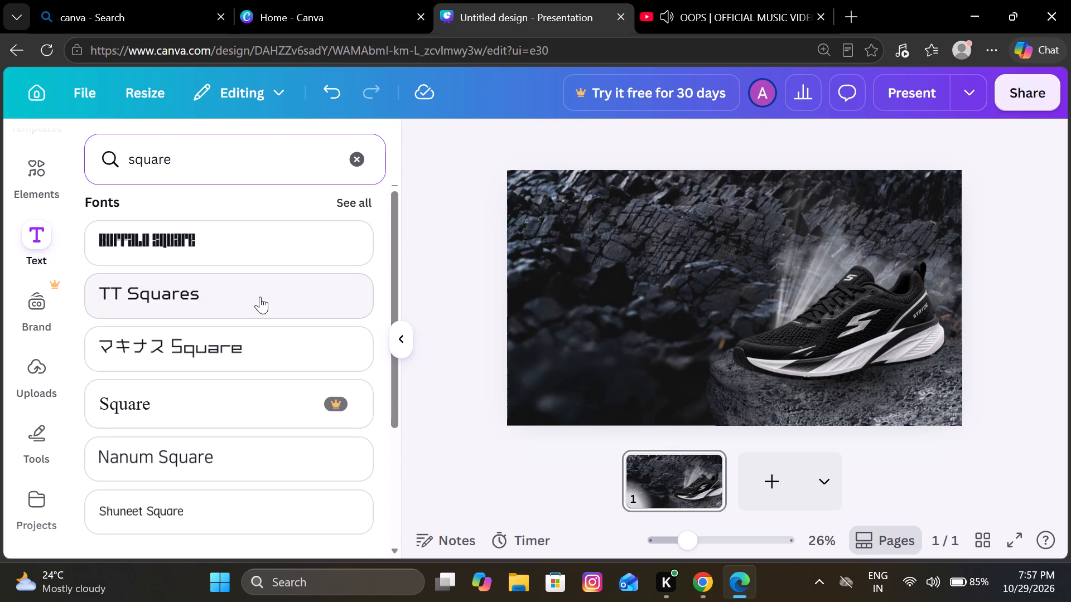
{"action": "scroll", "coordinate": [260, 297], "scroll_direction": "down", "scroll_amount": 2}
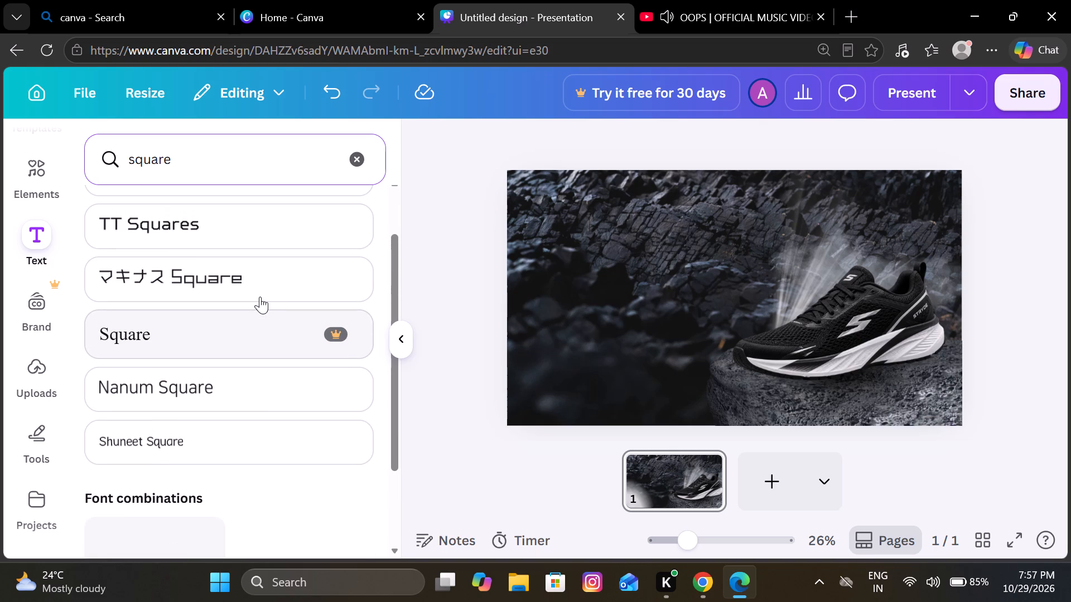
{"action": "left_click", "coordinate": [214, 242]}
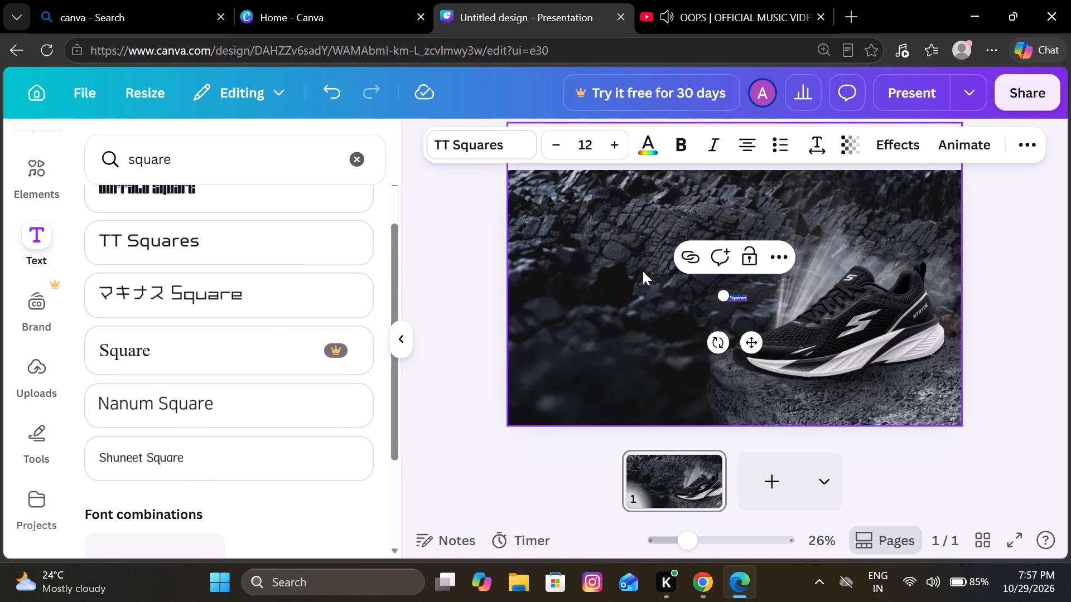
Enlarge the TT Squares text to about size 123, spanning the dark rock area beside the shoe, and open it for editing.
{"action": "left_click_drag", "start_coordinate": [720, 290], "coordinate": [512, 197]}
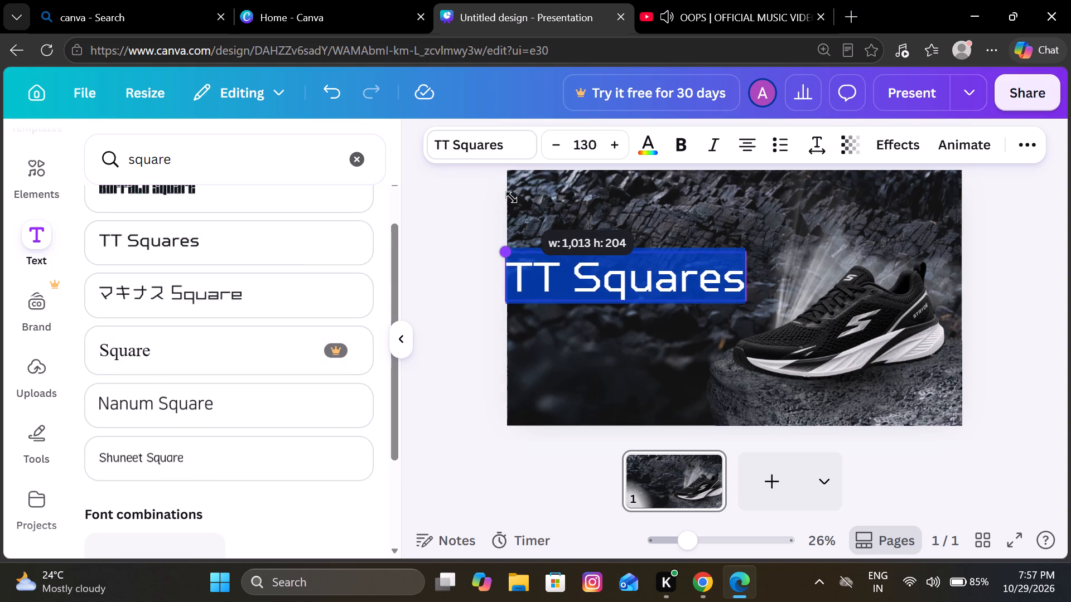
{"action": "left_click_drag", "start_coordinate": [512, 197], "coordinate": [525, 195]}
{"action": "left_click", "coordinate": [565, 280]}
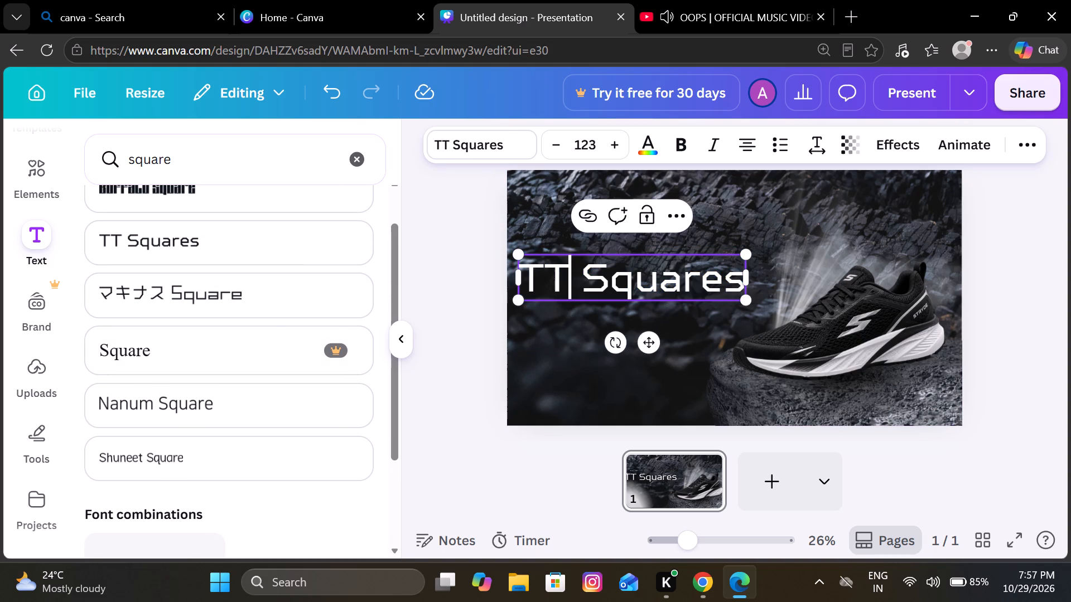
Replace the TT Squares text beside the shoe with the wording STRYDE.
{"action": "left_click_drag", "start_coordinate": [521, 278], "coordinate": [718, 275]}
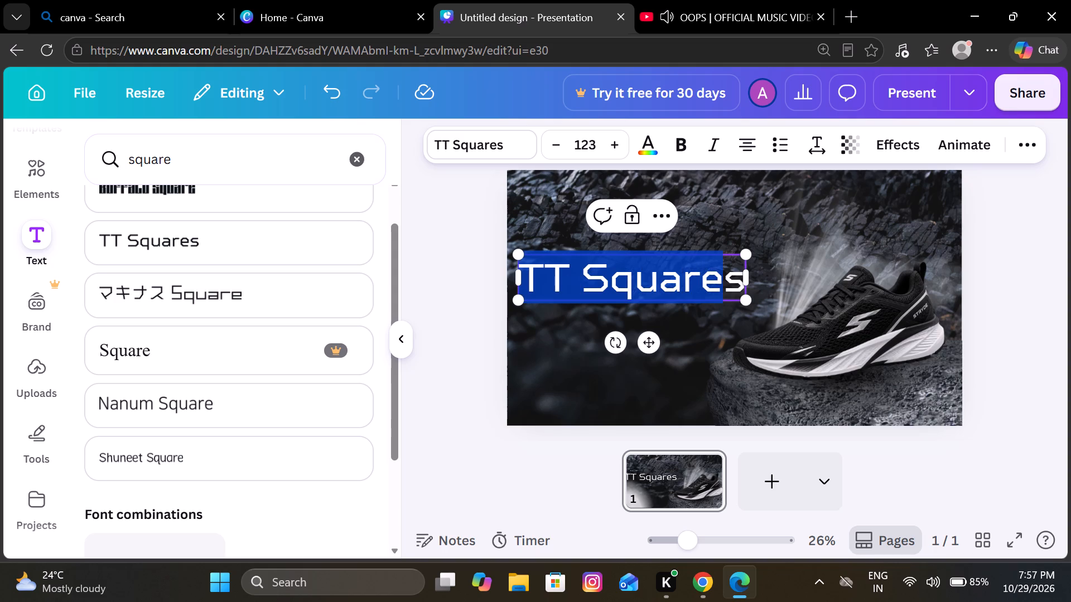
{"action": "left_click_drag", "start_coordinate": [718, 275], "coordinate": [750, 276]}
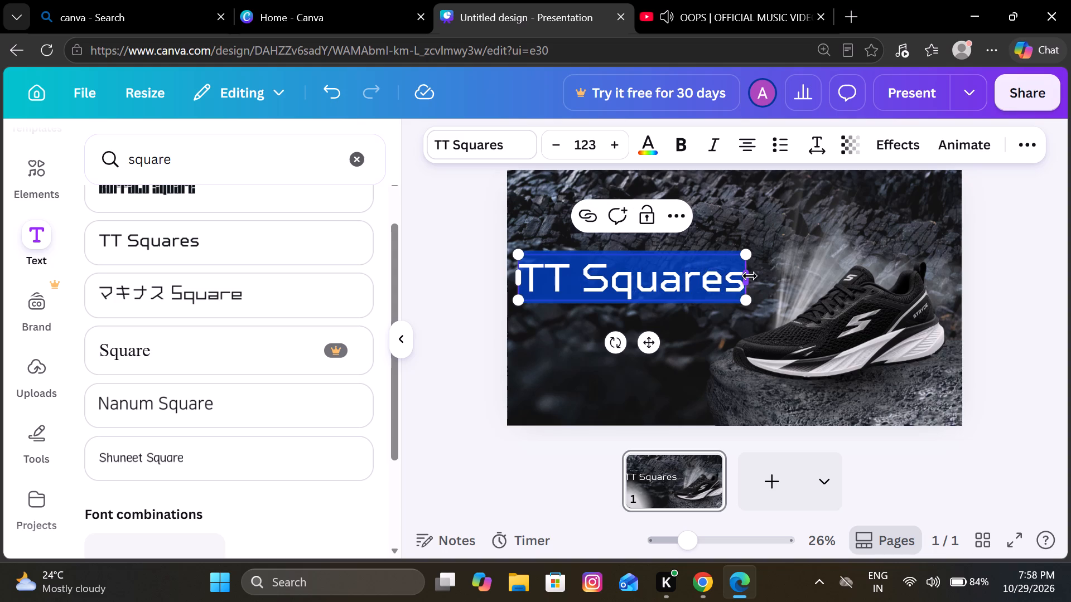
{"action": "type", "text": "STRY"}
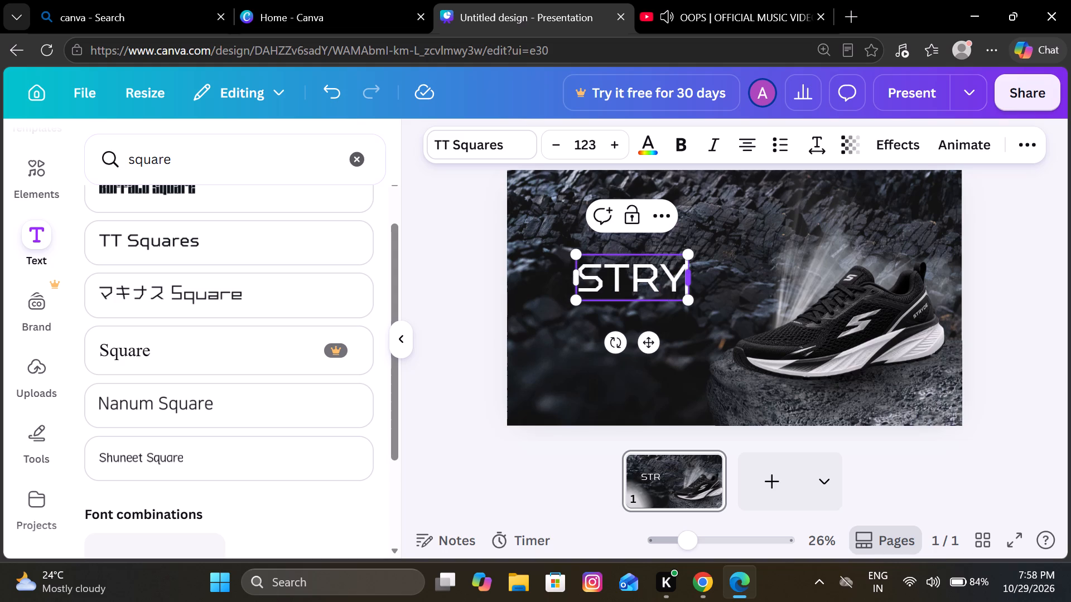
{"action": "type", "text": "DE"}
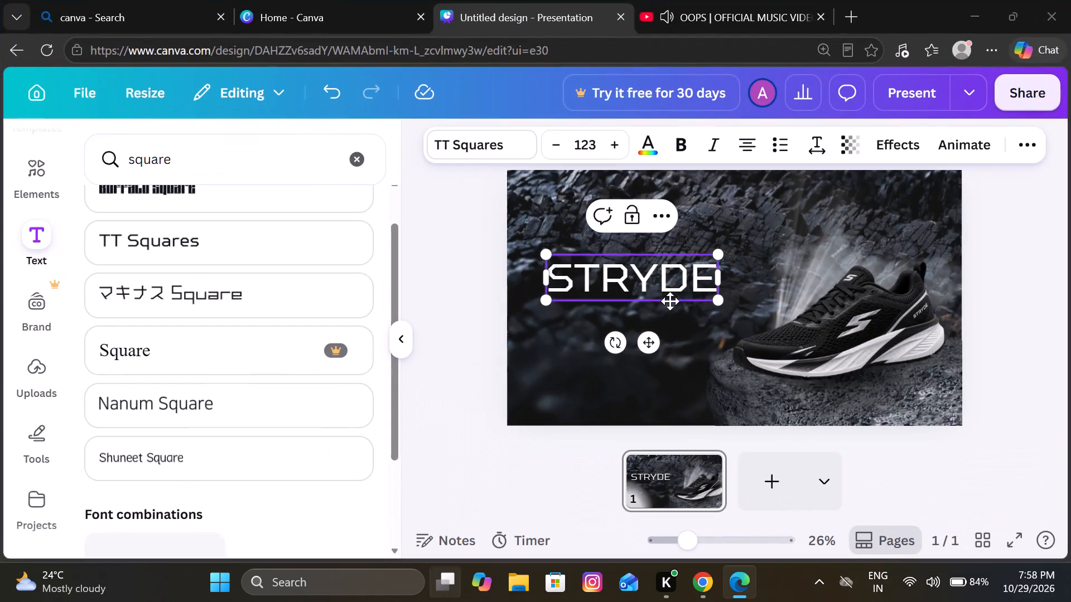
Try the STRYDE text lower on the rocks beside the shoe and delete it from the page.
{"action": "left_click", "coordinate": [647, 289]}
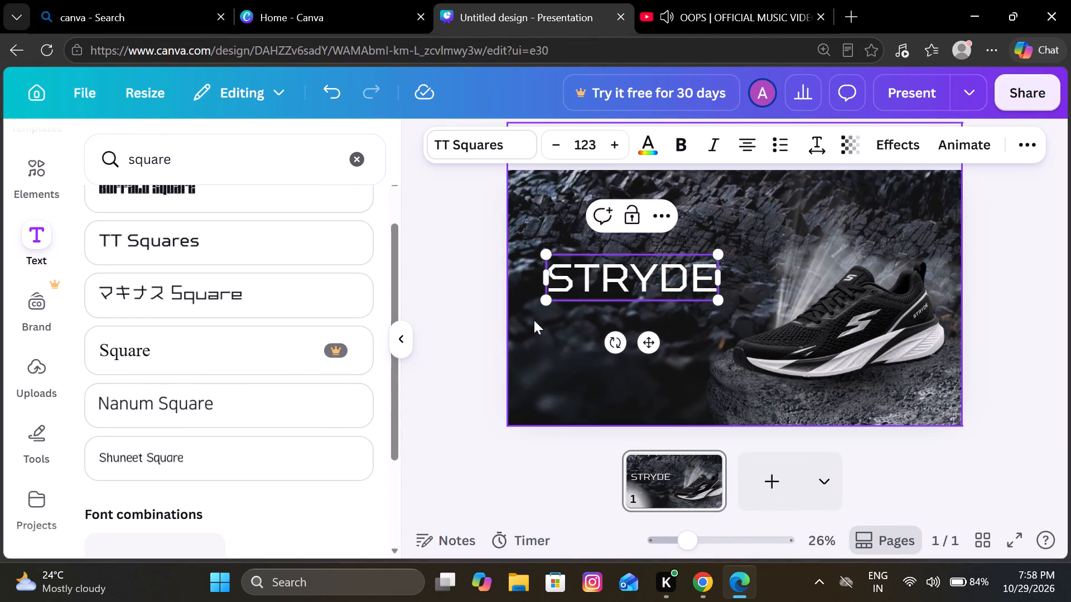
{"action": "left_click", "coordinate": [534, 320]}
{"action": "left_click_drag", "start_coordinate": [634, 267], "coordinate": [657, 319]}
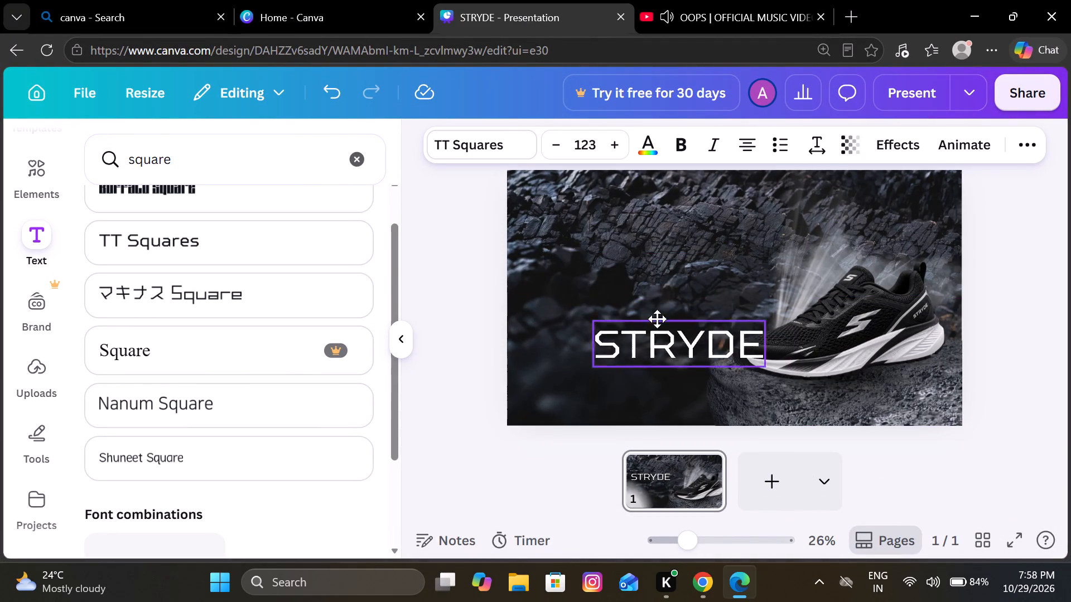
{"action": "left_click_drag", "start_coordinate": [657, 319], "coordinate": [632, 292]}
{"action": "left_click", "coordinate": [667, 241]}
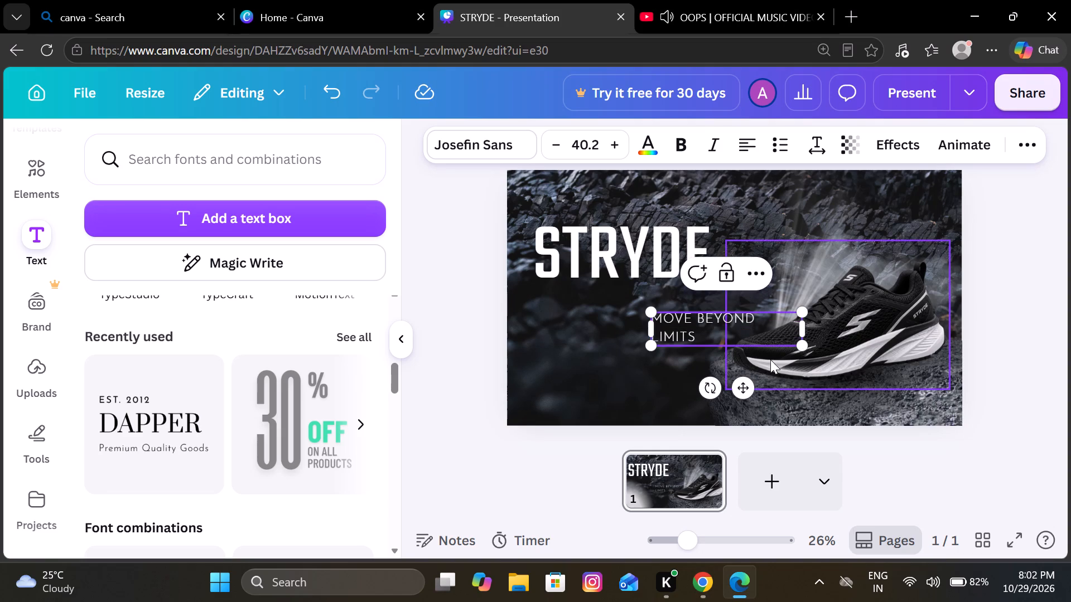
Centre-align the MOVE BEYOND LIMITS tagline, set its letter spacing to 186, and widen its box so it fits on one line.
{"action": "left_click", "coordinate": [747, 151]}
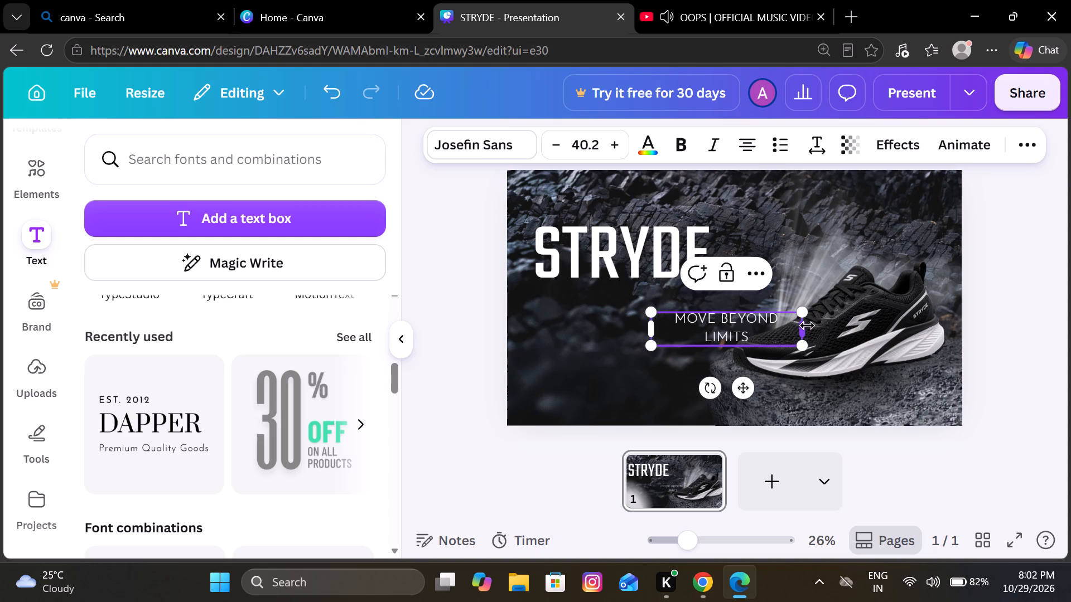
{"action": "left_click_drag", "start_coordinate": [807, 326], "coordinate": [836, 325]}
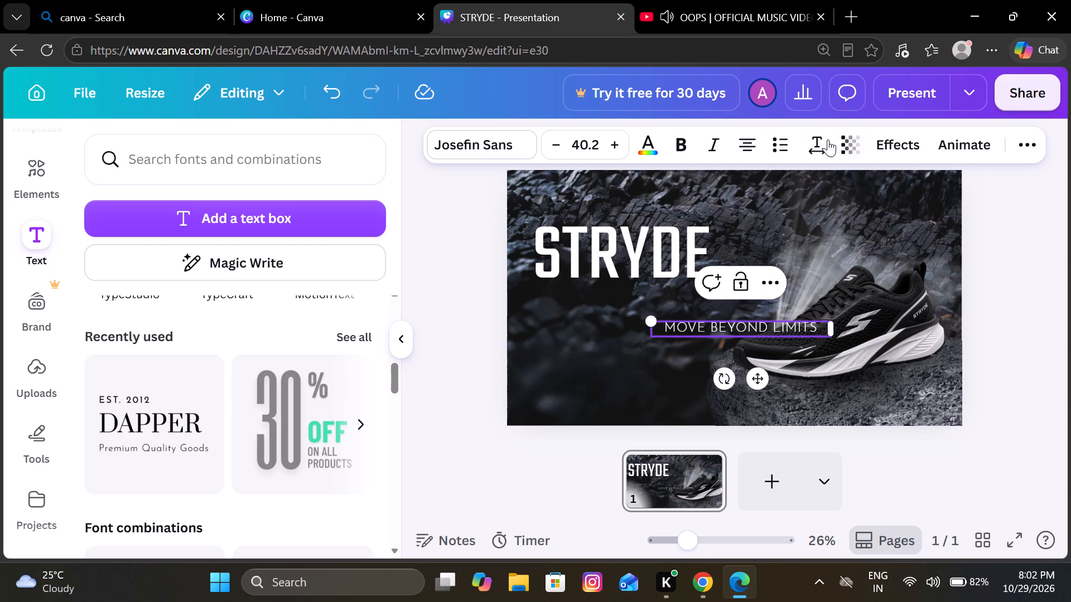
{"action": "left_click", "coordinate": [823, 141]}
{"action": "left_click_drag", "start_coordinate": [764, 225], "coordinate": [773, 222]}
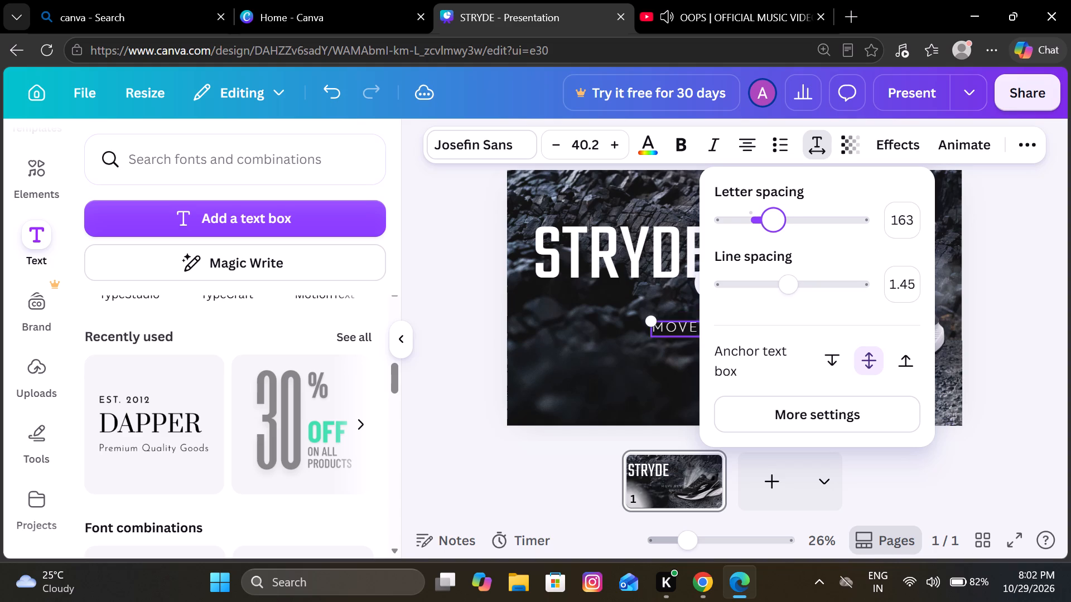
{"action": "left_click_drag", "start_coordinate": [773, 222], "coordinate": [776, 221]}
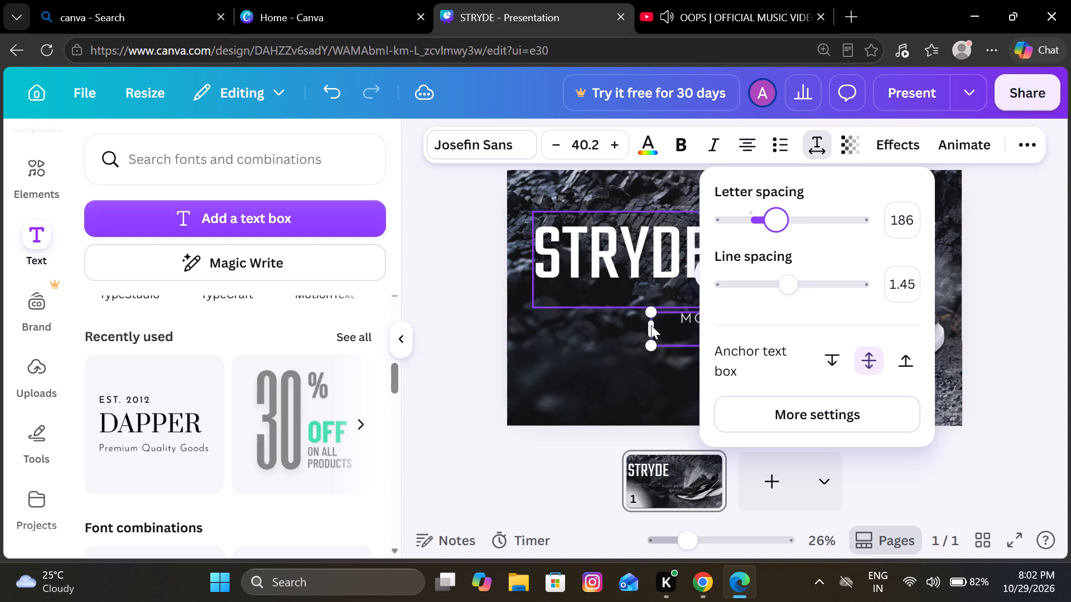
{"action": "left_click_drag", "start_coordinate": [649, 326], "coordinate": [636, 324]}
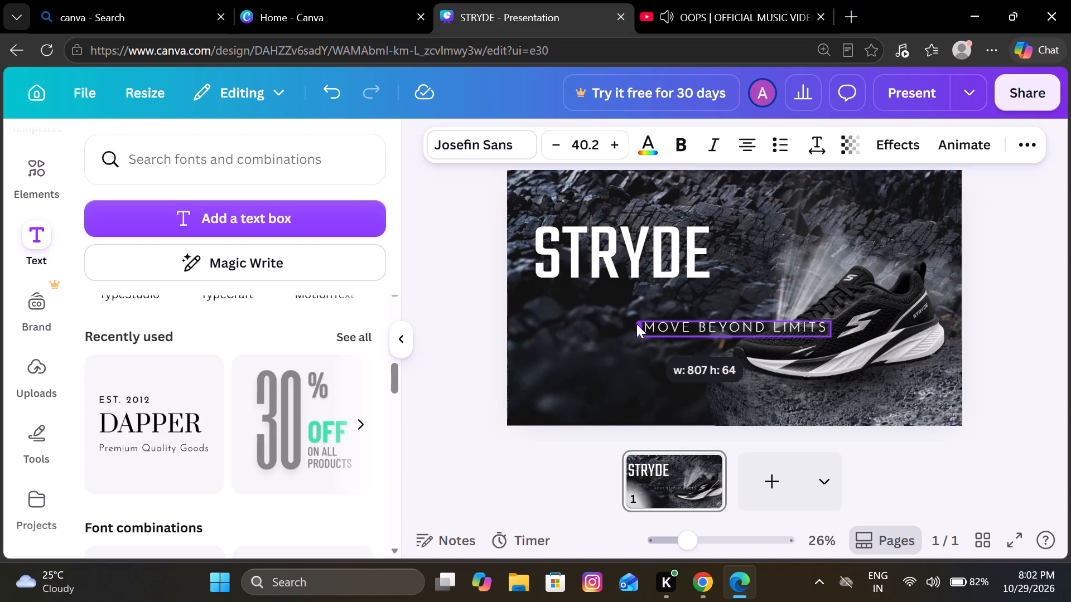
{"action": "left_click_drag", "start_coordinate": [636, 324], "coordinate": [471, 330]}
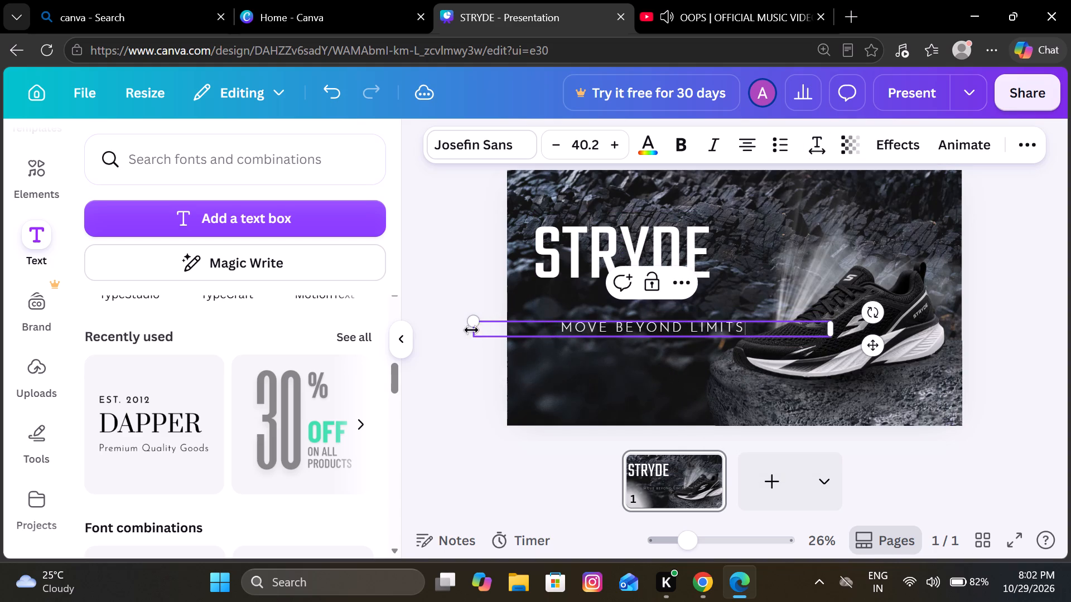
Move the MOVE BEYOND LIMITS tagline directly beneath the STRYDE headline, centred on it.
{"action": "left_click_drag", "start_coordinate": [664, 337], "coordinate": [614, 304]}
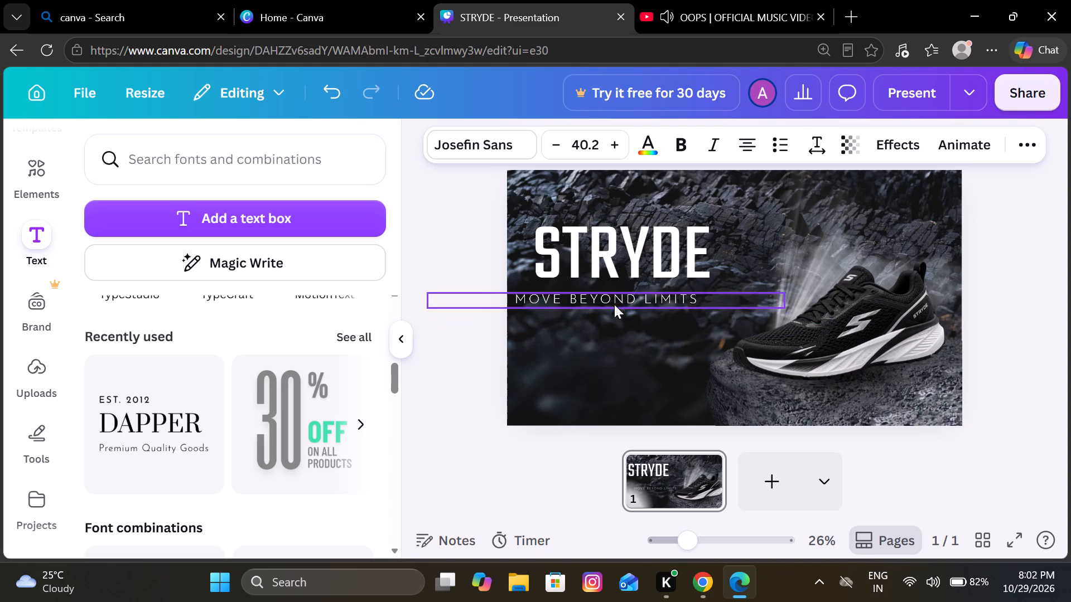
{"action": "left_click_drag", "start_coordinate": [614, 304], "coordinate": [635, 304]}
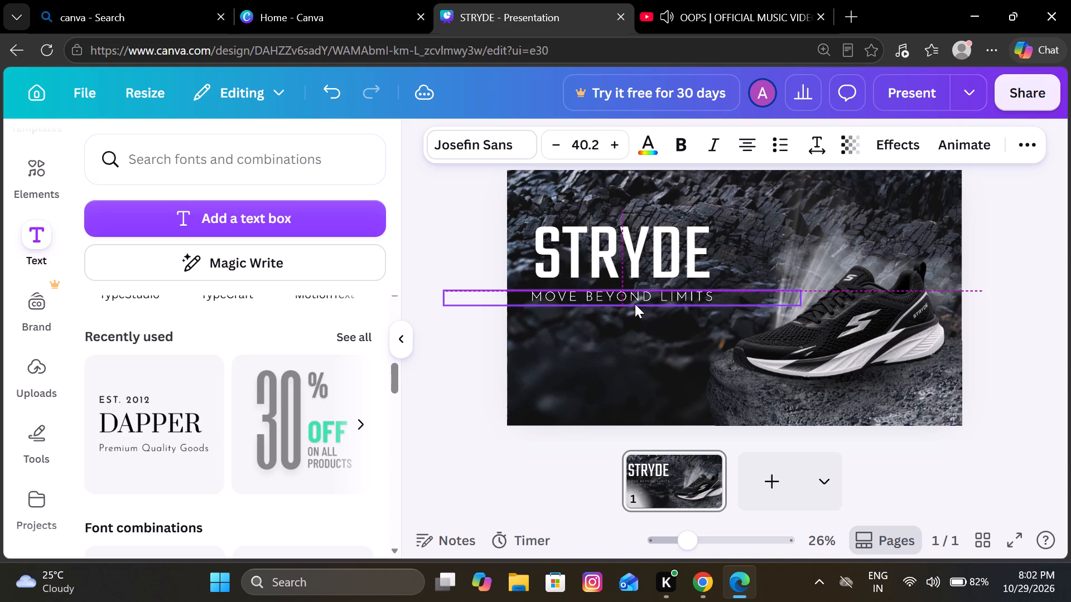
{"action": "left_click_drag", "start_coordinate": [635, 304], "coordinate": [637, 304]}
{"action": "left_click", "coordinate": [401, 383]}
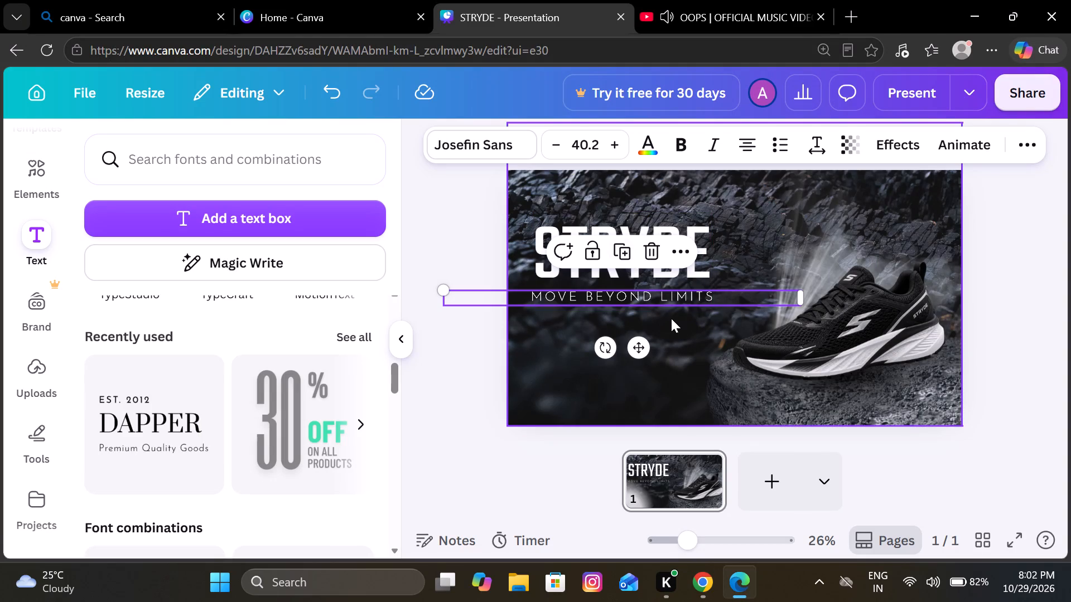
Move the STRYDE headline slightly up, bring the MOVE BEYOND LIMITS tagline up close beneath it, and deselect.
{"action": "left_click", "coordinate": [670, 318]}
{"action": "left_click_drag", "start_coordinate": [689, 237], "coordinate": [687, 216]}
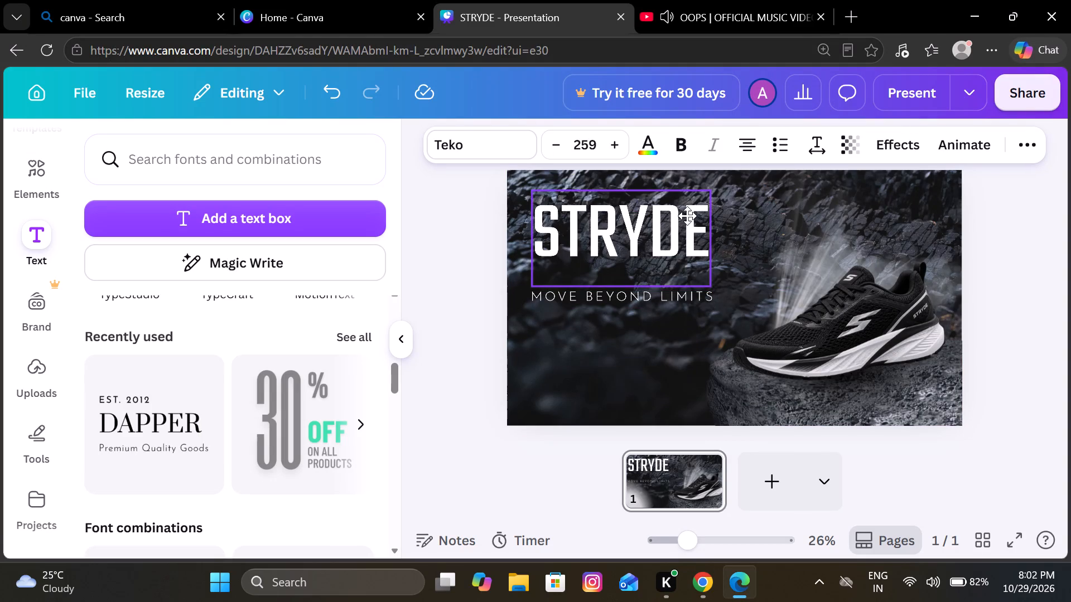
{"action": "left_click_drag", "start_coordinate": [687, 216], "coordinate": [692, 221]}
{"action": "left_click_drag", "start_coordinate": [671, 297], "coordinate": [676, 276]}
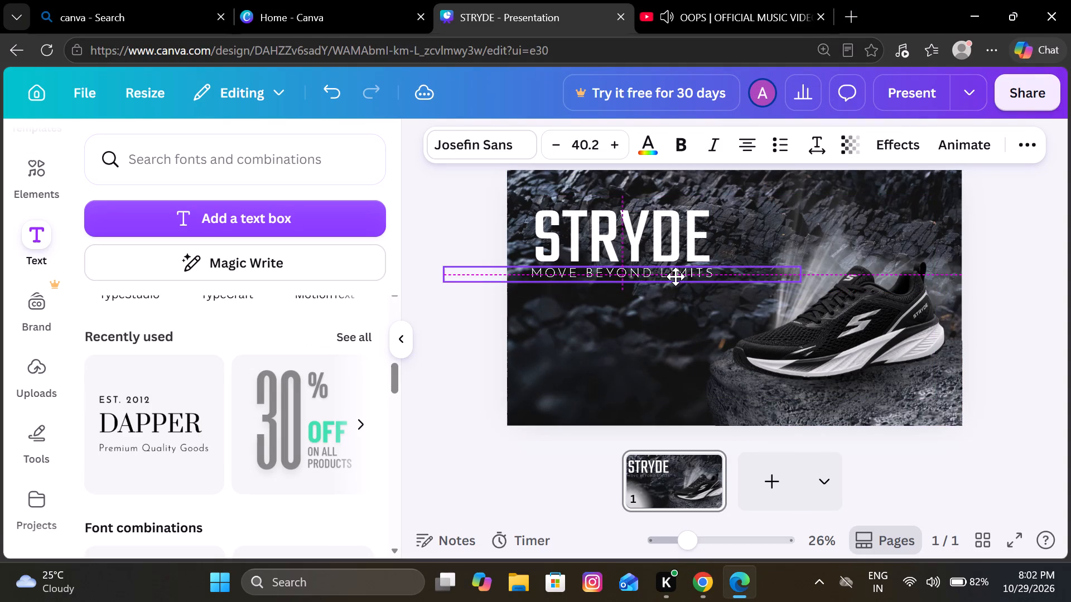
{"action": "left_click_drag", "start_coordinate": [676, 276], "coordinate": [676, 277]}
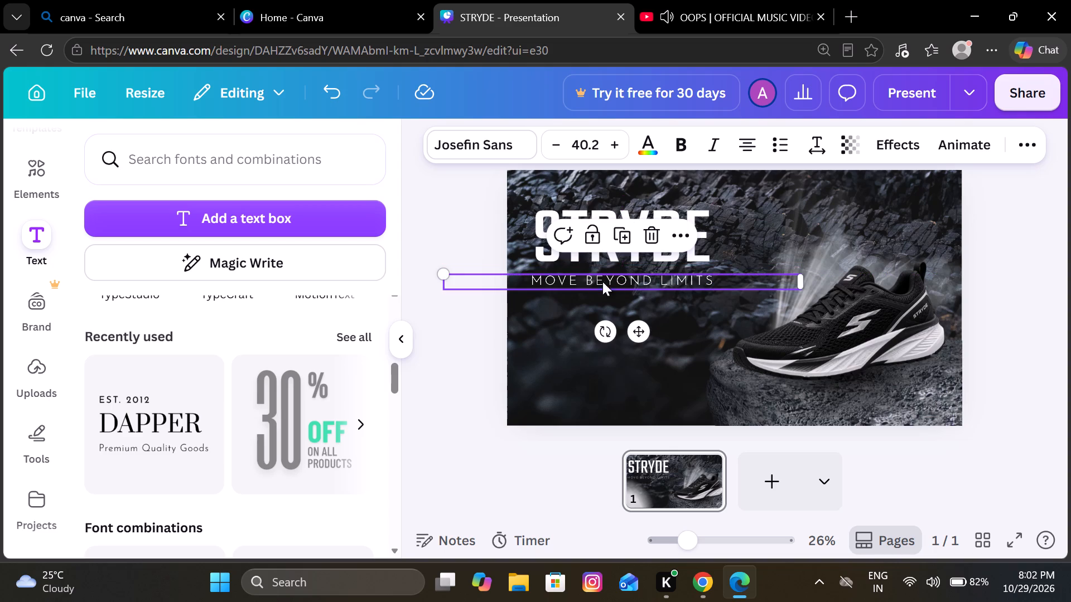
{"action": "left_click", "coordinate": [627, 276]}
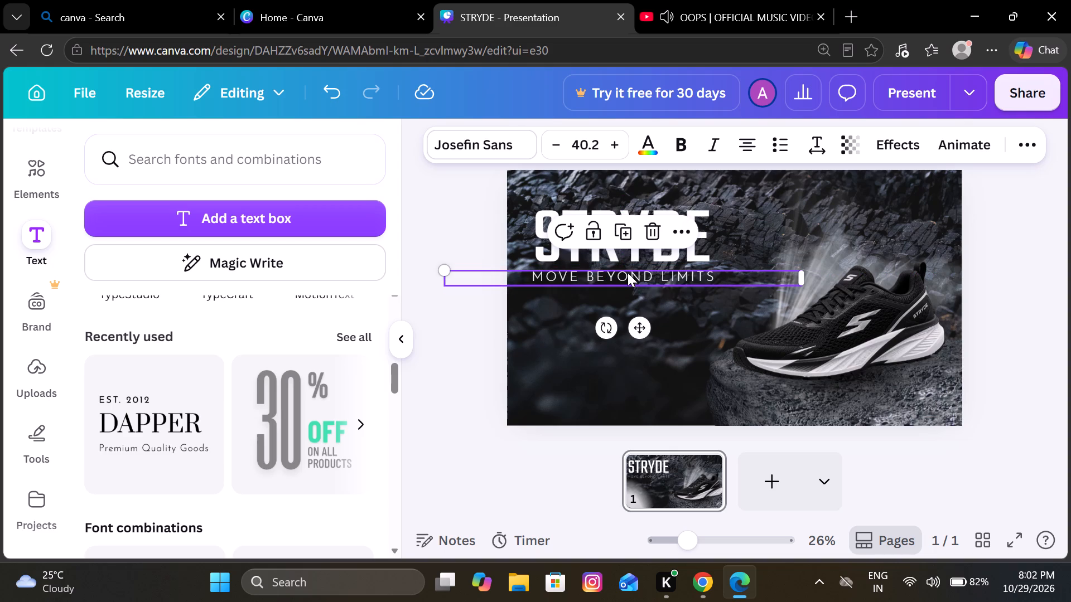
{"action": "left_click", "coordinate": [459, 329]}
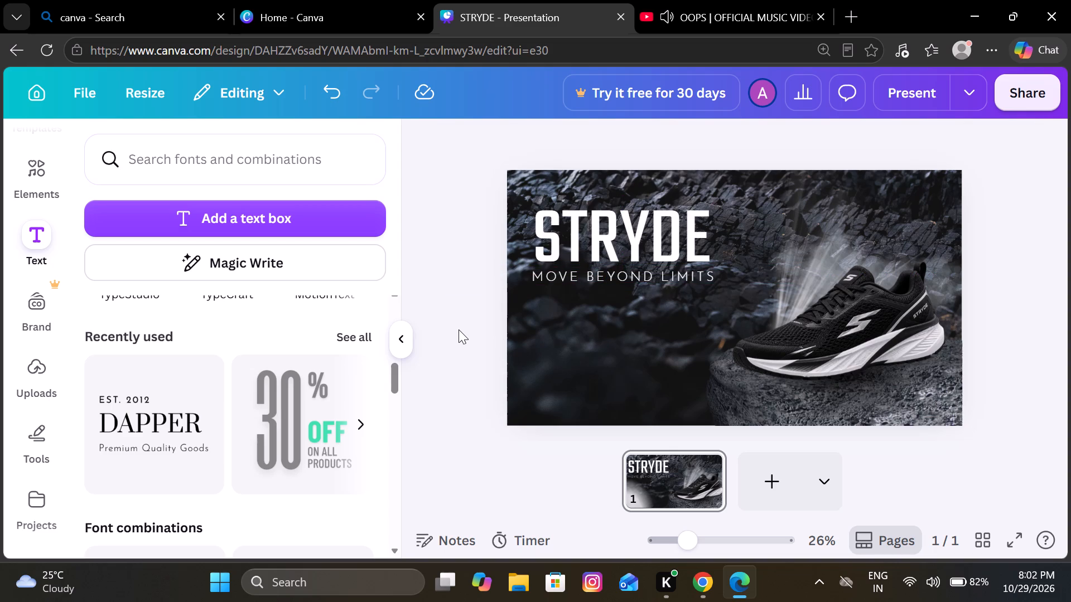
Set the MOVE BEYOND LIMITS tagline's letter spacing to 139 to match the headline's width, and deselect it.
{"action": "left_click", "coordinate": [614, 273]}
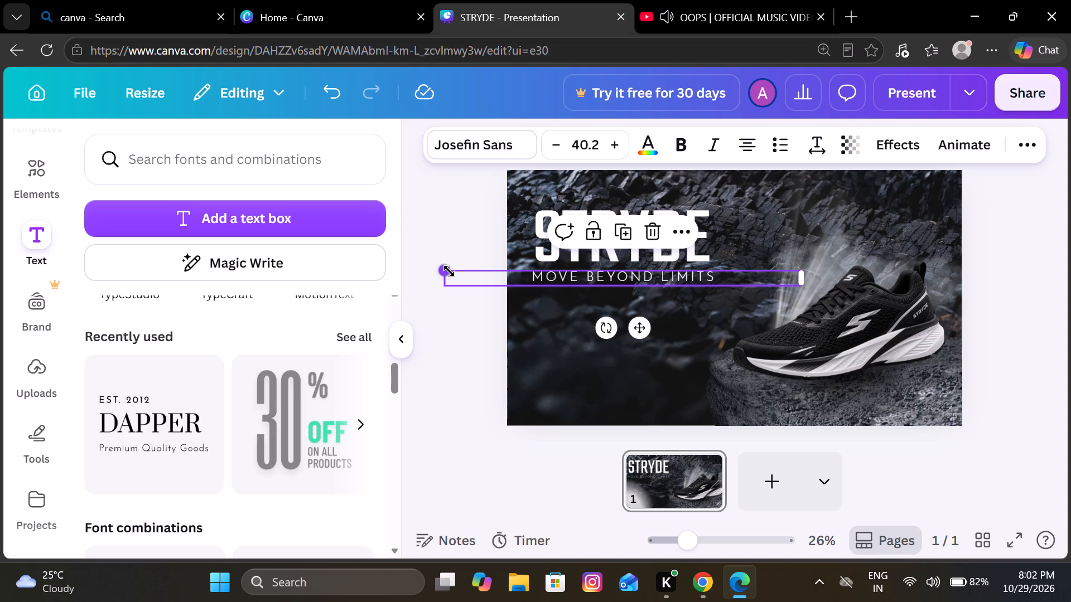
{"action": "left_click", "coordinate": [809, 138]}
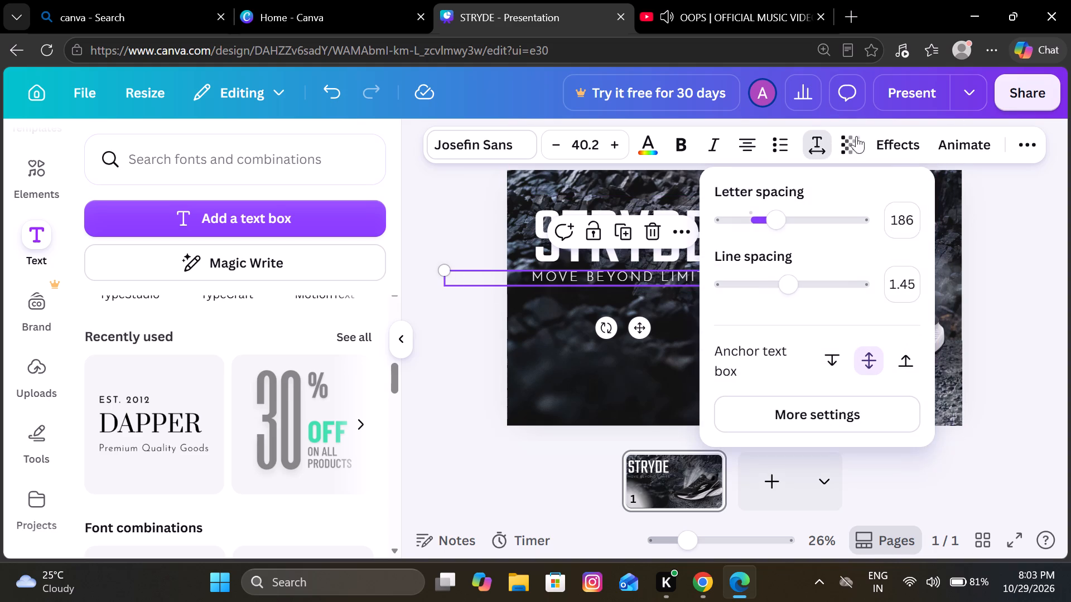
{"action": "left_click_drag", "start_coordinate": [779, 228], "coordinate": [778, 228]}
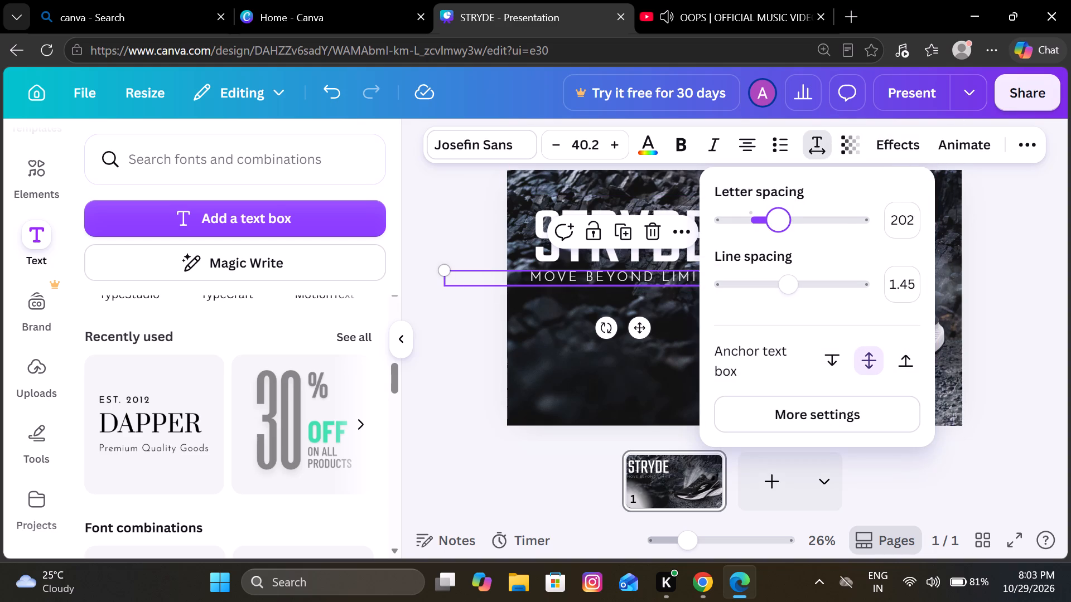
{"action": "left_click_drag", "start_coordinate": [778, 228], "coordinate": [769, 230]}
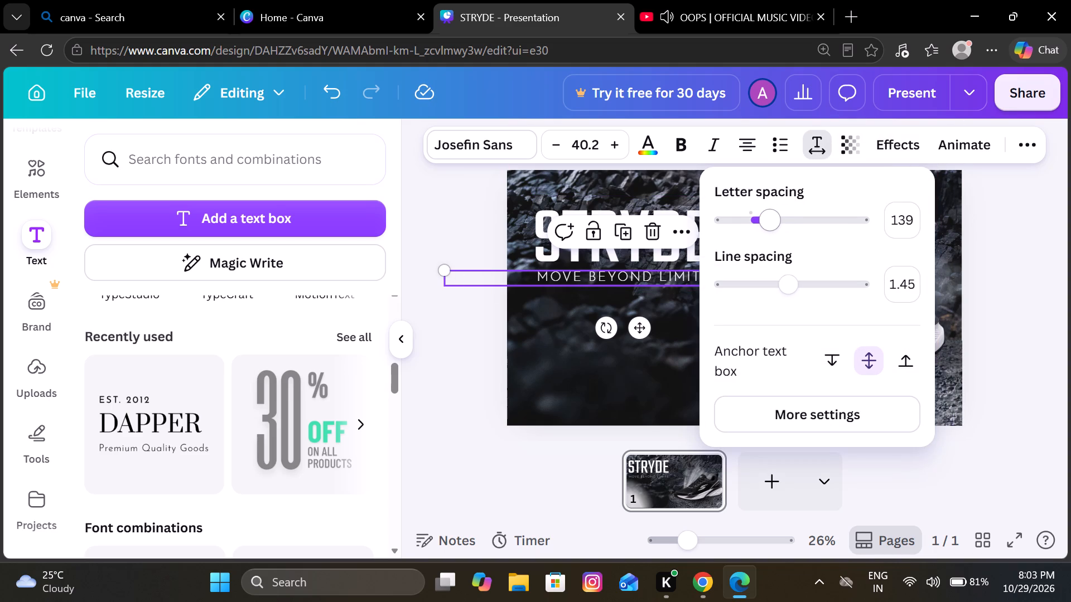
{"action": "left_click", "coordinate": [1027, 253]}
{"action": "left_click", "coordinate": [1027, 253]}
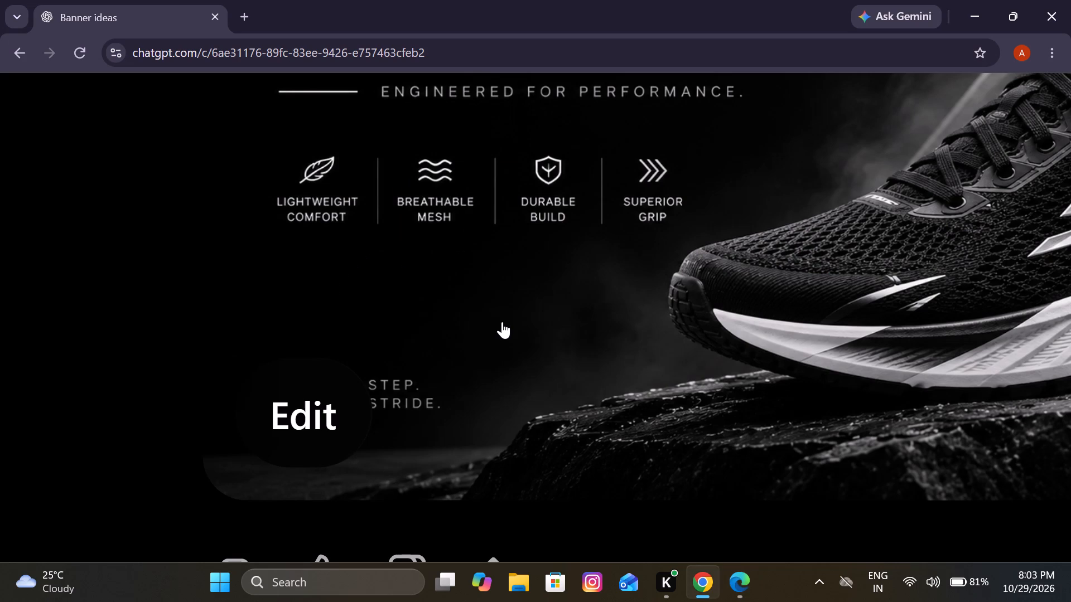
Switch to ChatGPT and examine the tagline and supporting text layout in the reference banner.
{"action": "scroll", "coordinate": [502, 322], "scroll_direction": "up", "scroll_amount": 1}
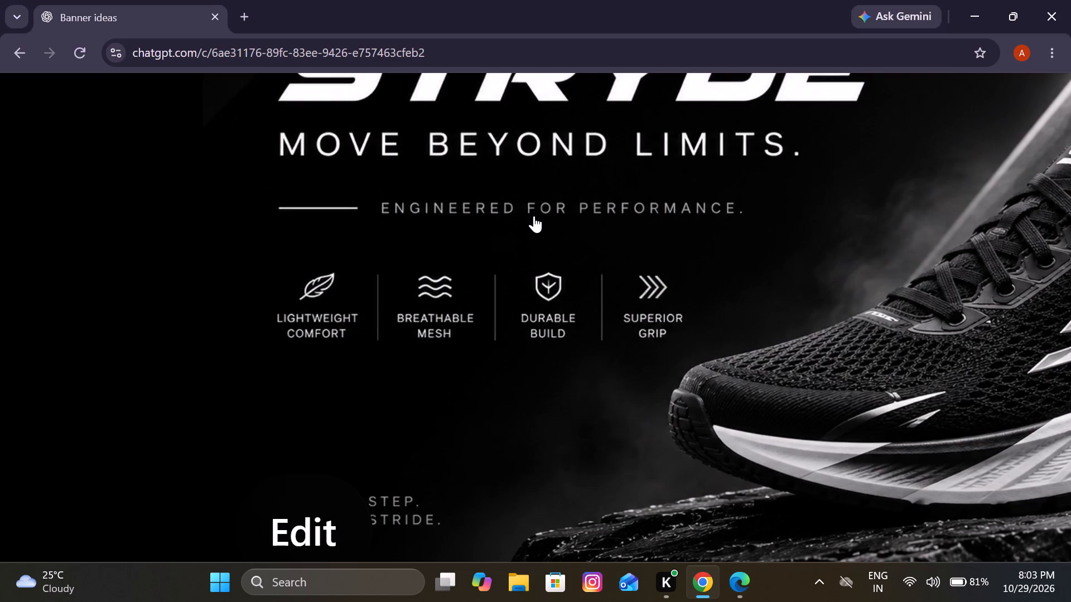
{"action": "scroll", "coordinate": [534, 216], "scroll_direction": "up", "scroll_amount": 1}
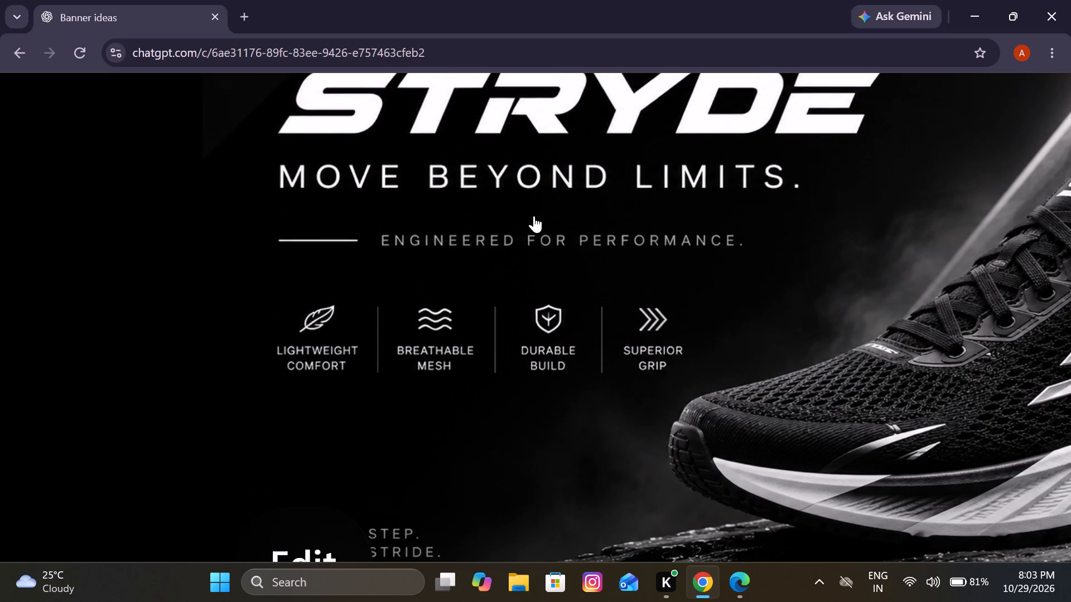
{"action": "scroll", "coordinate": [534, 216], "scroll_direction": "up", "scroll_amount": 1}
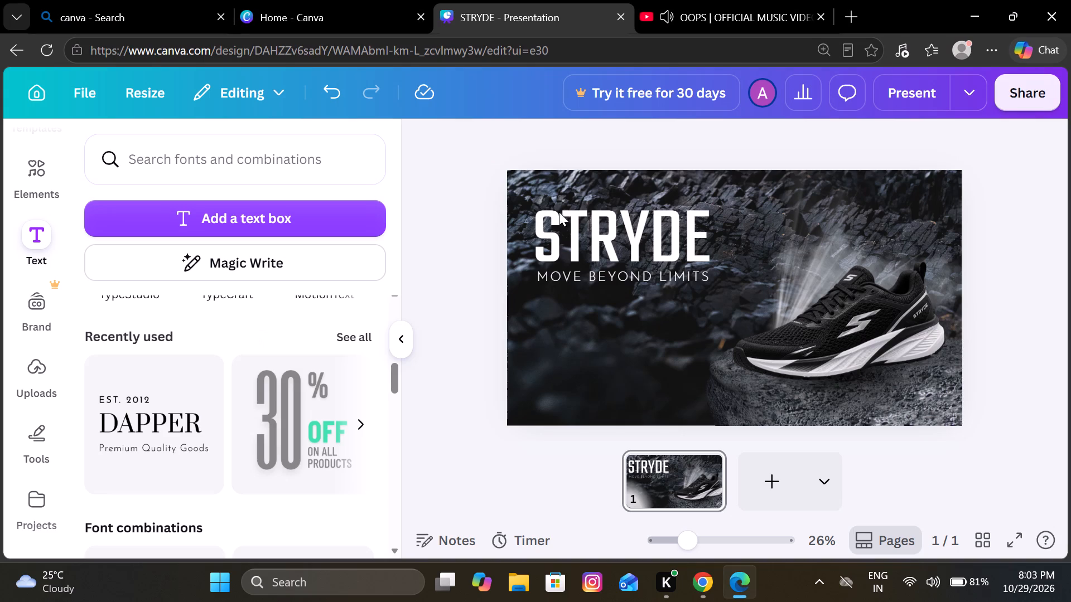
Shrink the MOVE BEYOND LIMITS tagline to font size 34.8, align its start with the STRYDE headline's left edge close beneath it, and deselect.
{"action": "left_click", "coordinate": [647, 270]}
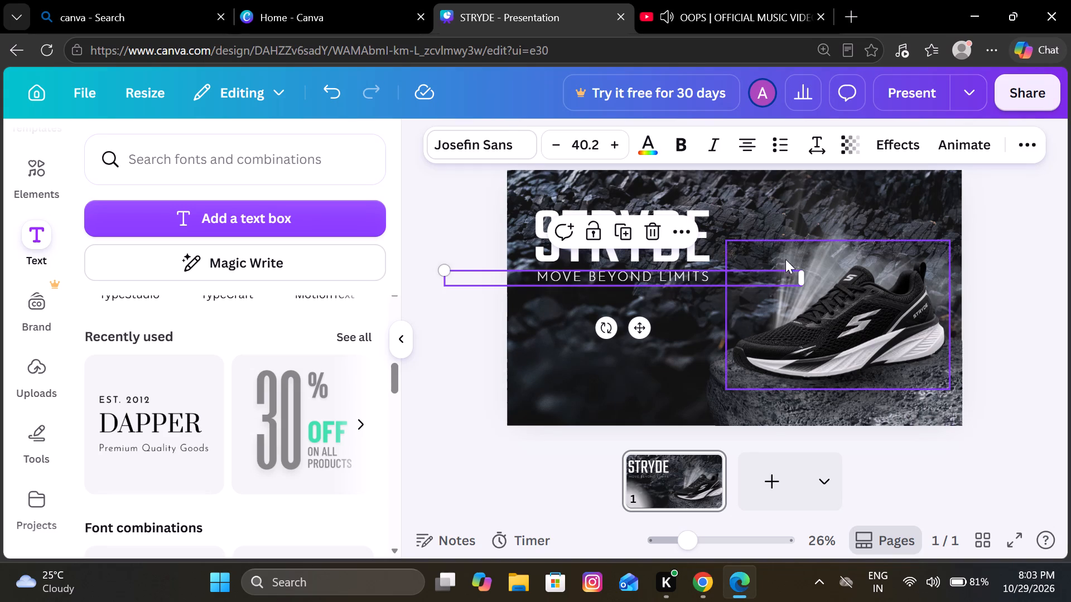
{"action": "left_click", "coordinate": [449, 276]}
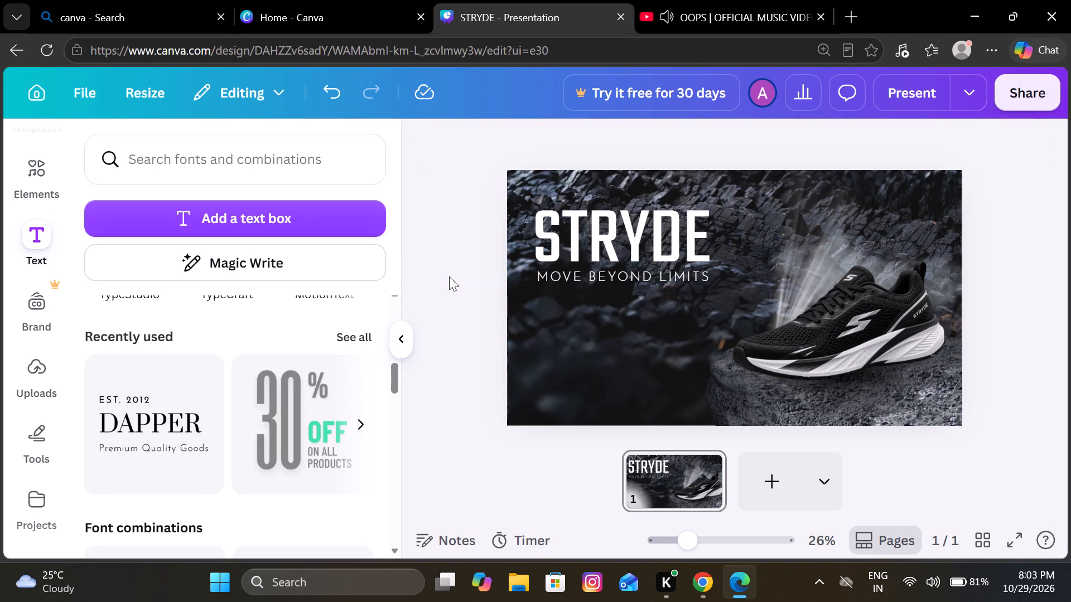
{"action": "left_click_drag", "start_coordinate": [449, 276], "coordinate": [519, 275]}
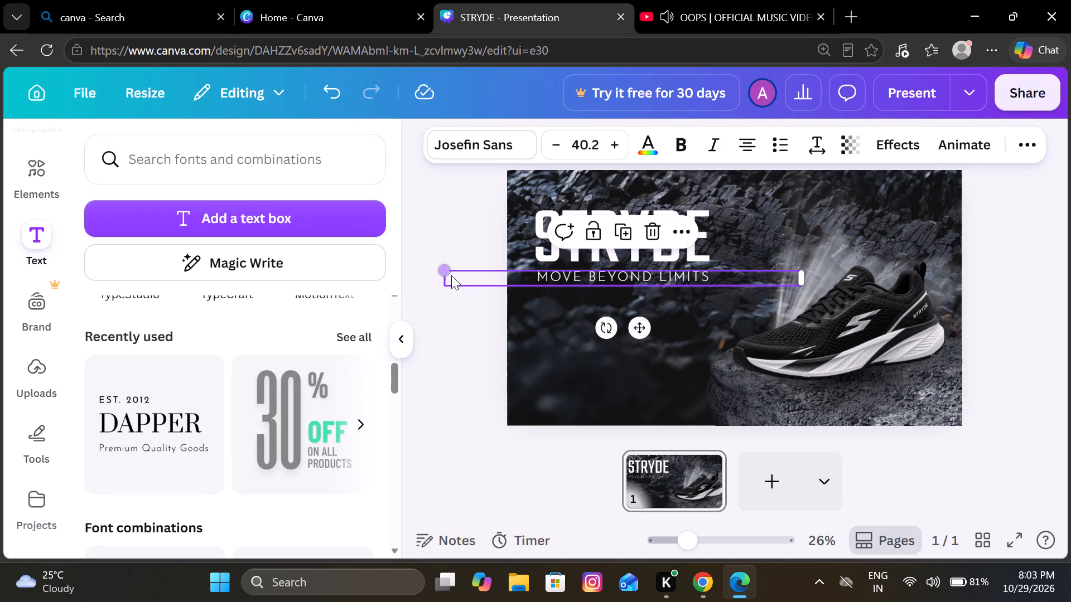
{"action": "left_click_drag", "start_coordinate": [447, 272], "coordinate": [470, 279]}
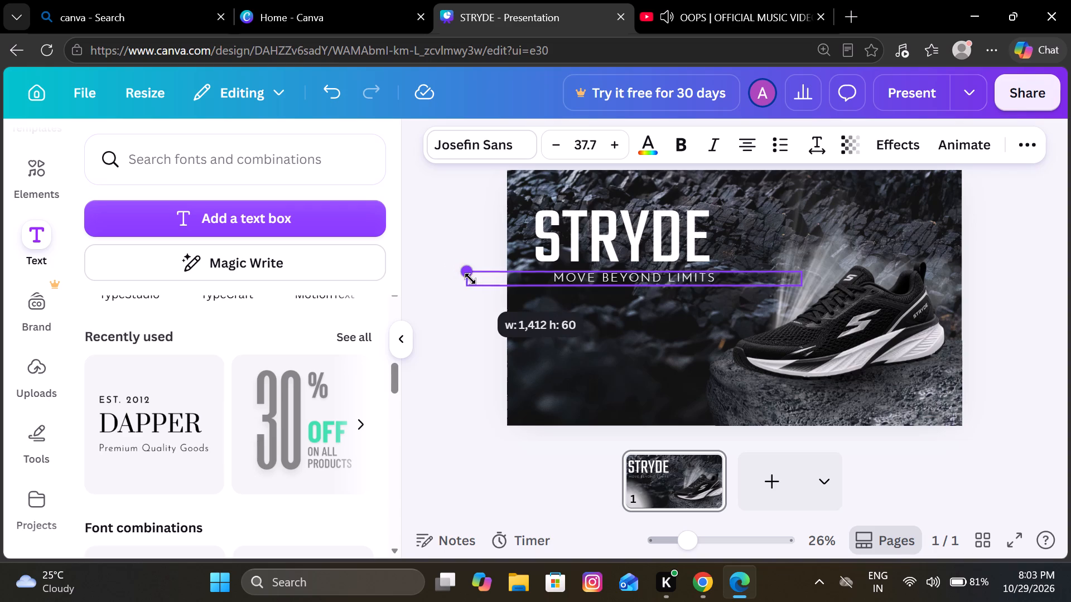
{"action": "left_click_drag", "start_coordinate": [470, 279], "coordinate": [520, 294]}
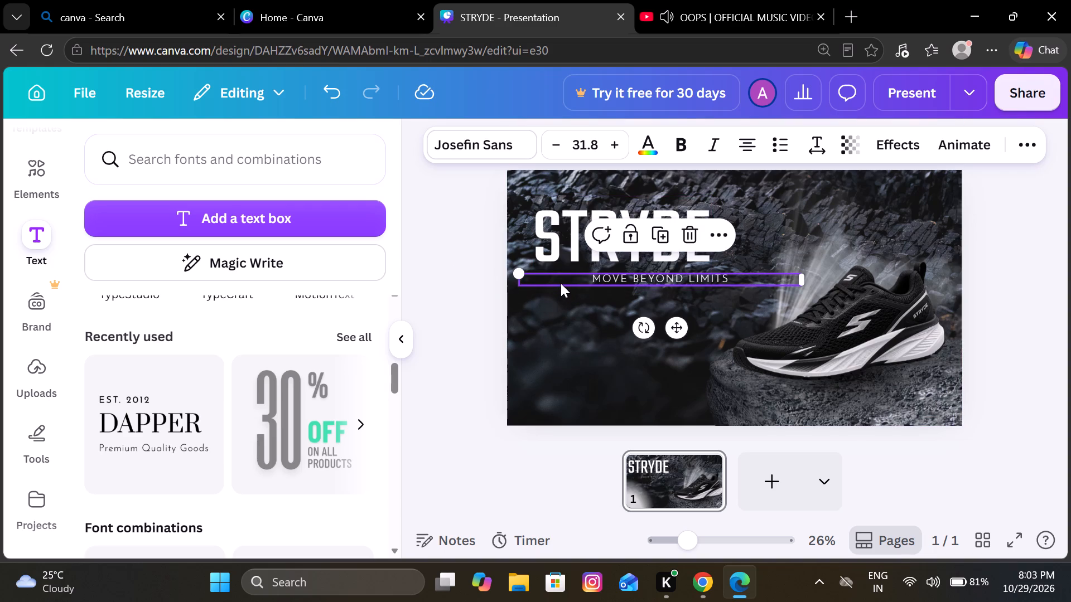
{"action": "left_click_drag", "start_coordinate": [561, 283], "coordinate": [499, 278]}
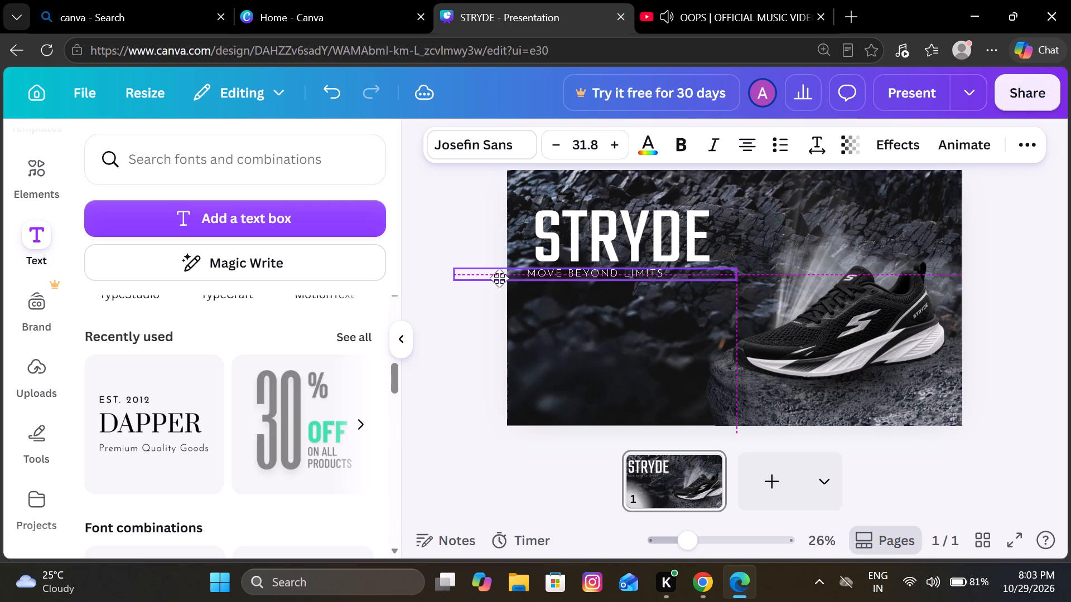
{"action": "left_click_drag", "start_coordinate": [499, 278], "coordinate": [505, 278]}
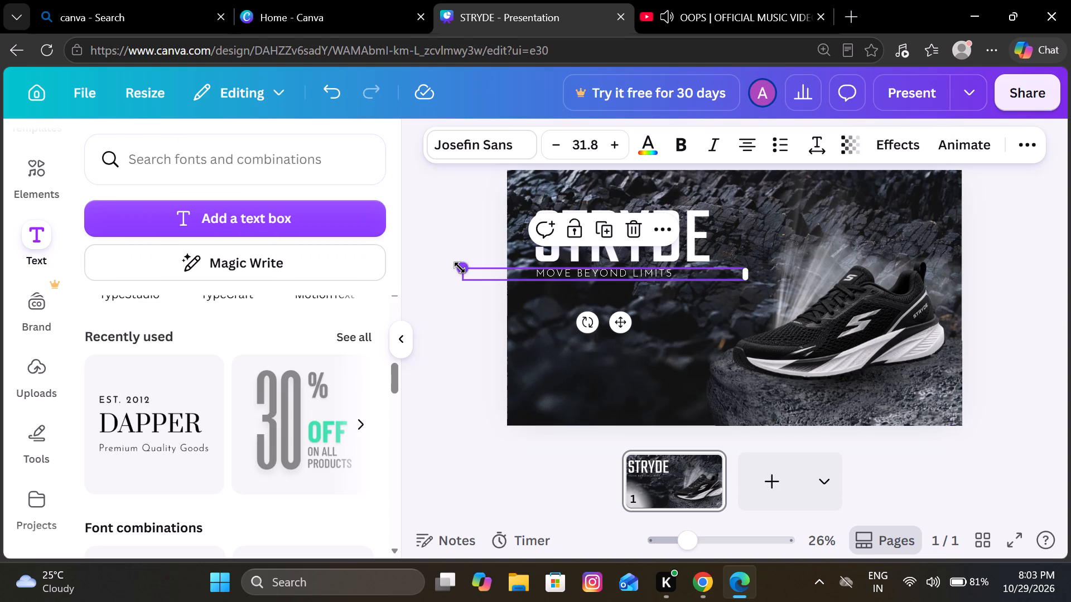
{"action": "left_click_drag", "start_coordinate": [460, 268], "coordinate": [434, 246]}
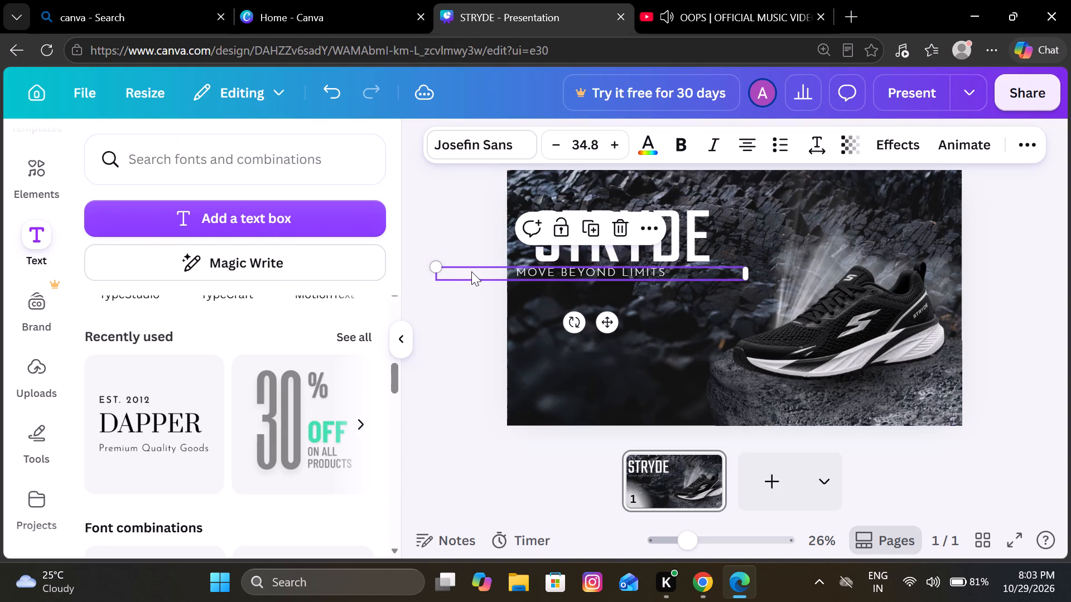
{"action": "left_click_drag", "start_coordinate": [472, 273], "coordinate": [492, 274]}
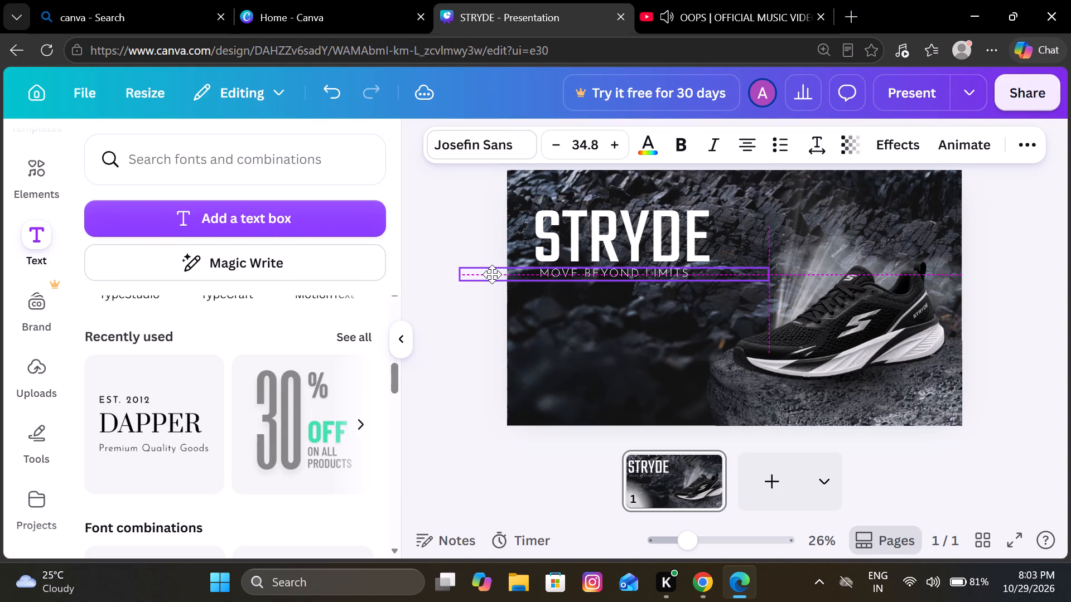
{"action": "left_click_drag", "start_coordinate": [492, 274], "coordinate": [491, 273]}
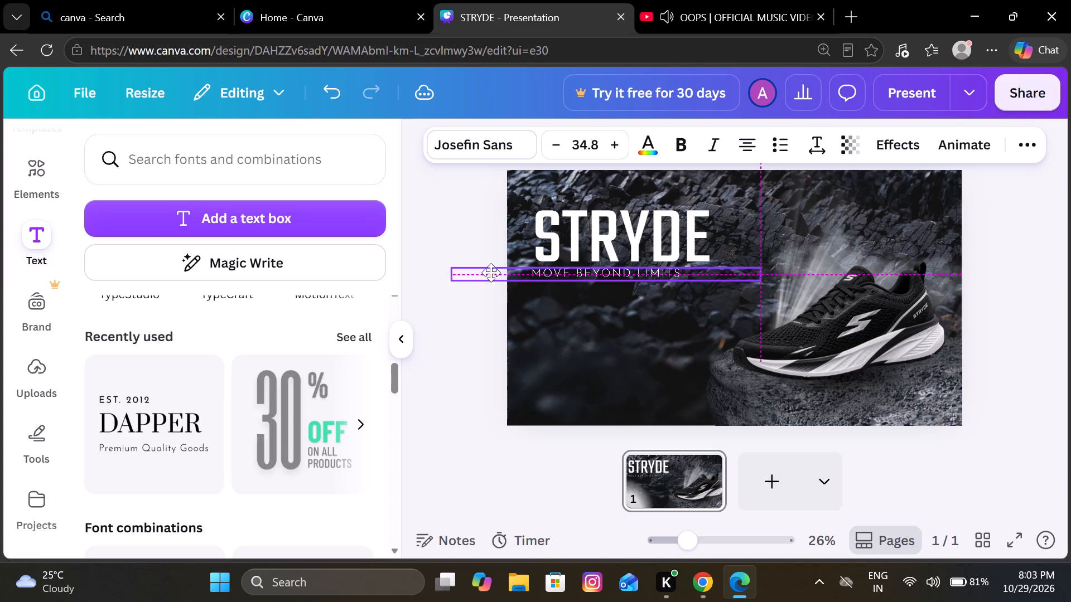
{"action": "left_click_drag", "start_coordinate": [491, 273], "coordinate": [493, 272]}
{"action": "left_click", "coordinate": [453, 338]}
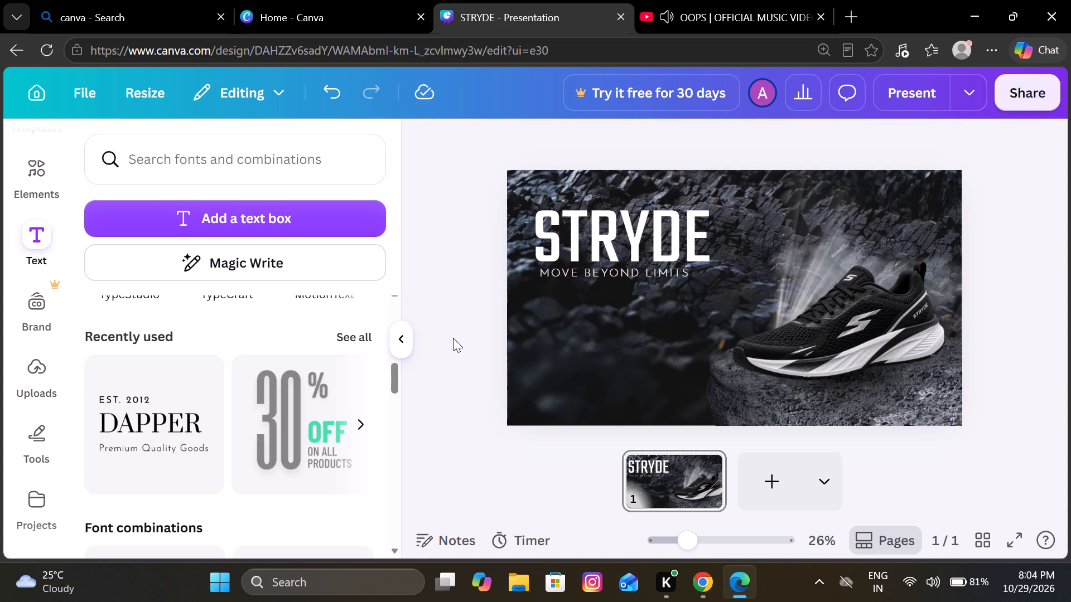
Add a space and a full stop after LIMITS in the MOVE BEYOND LIMITS tagline, and deselect it.
{"action": "left_click", "coordinate": [689, 269]}
{"action": "left_click", "coordinate": [689, 269]}
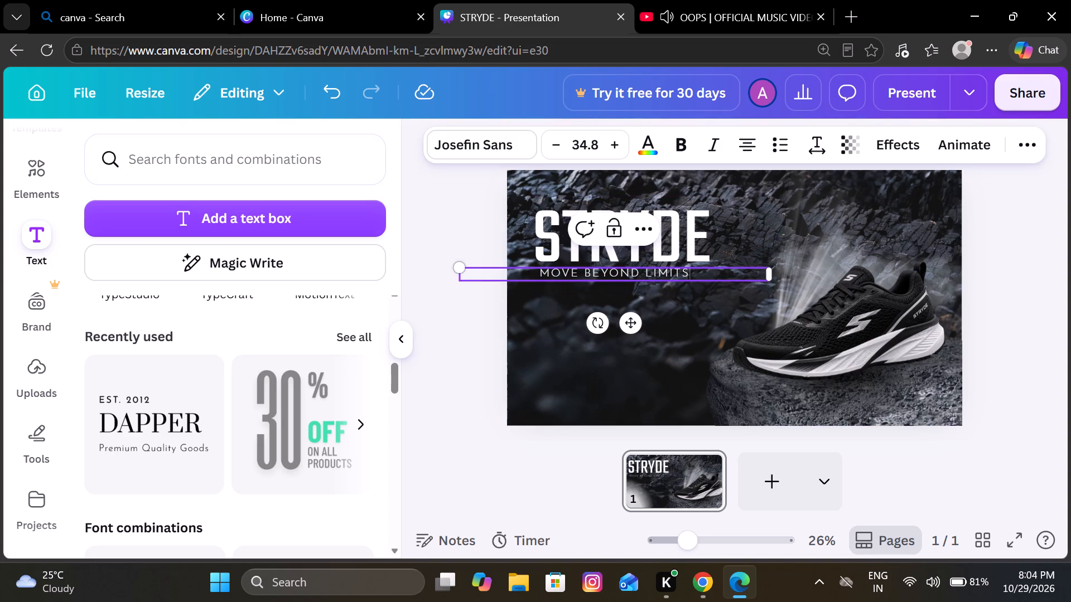
{"action": "key", "text": "period"}
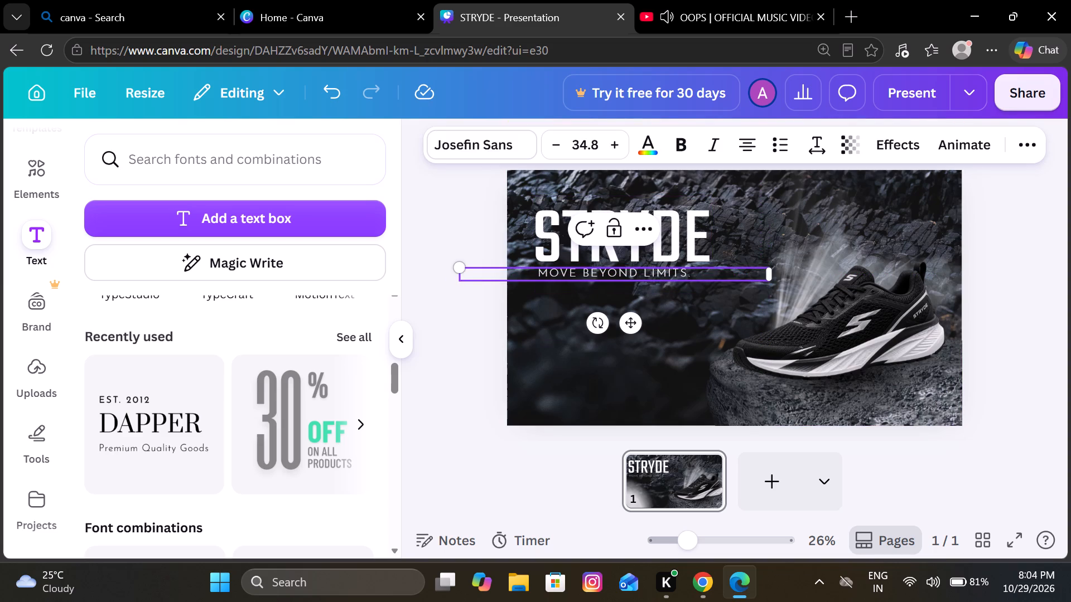
{"action": "key", "text": "BackSpace"}
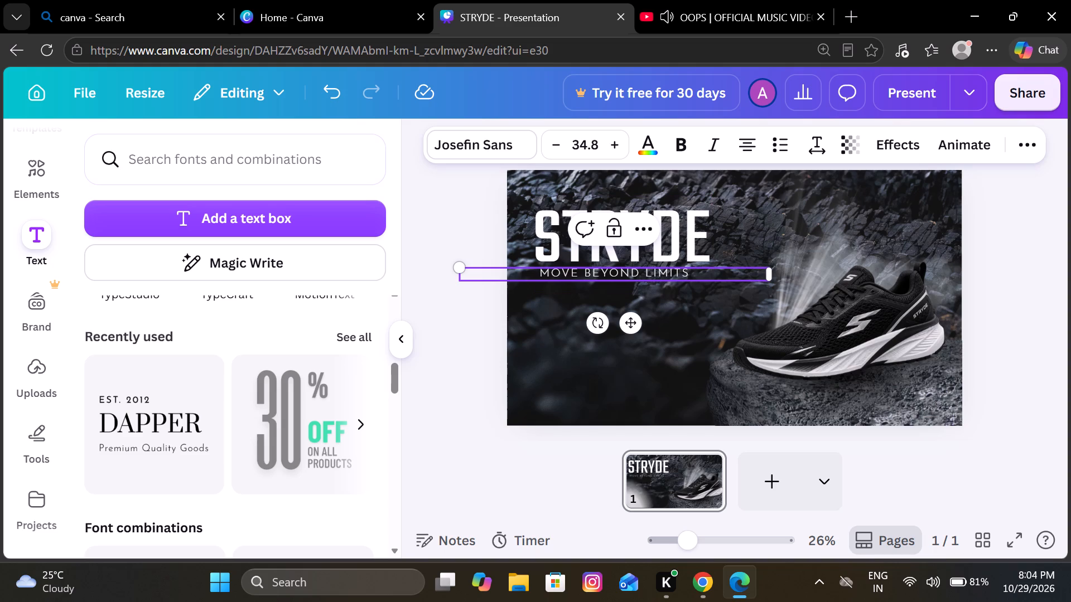
{"action": "key", "text": "space"}
{"action": "type", "text": "."}
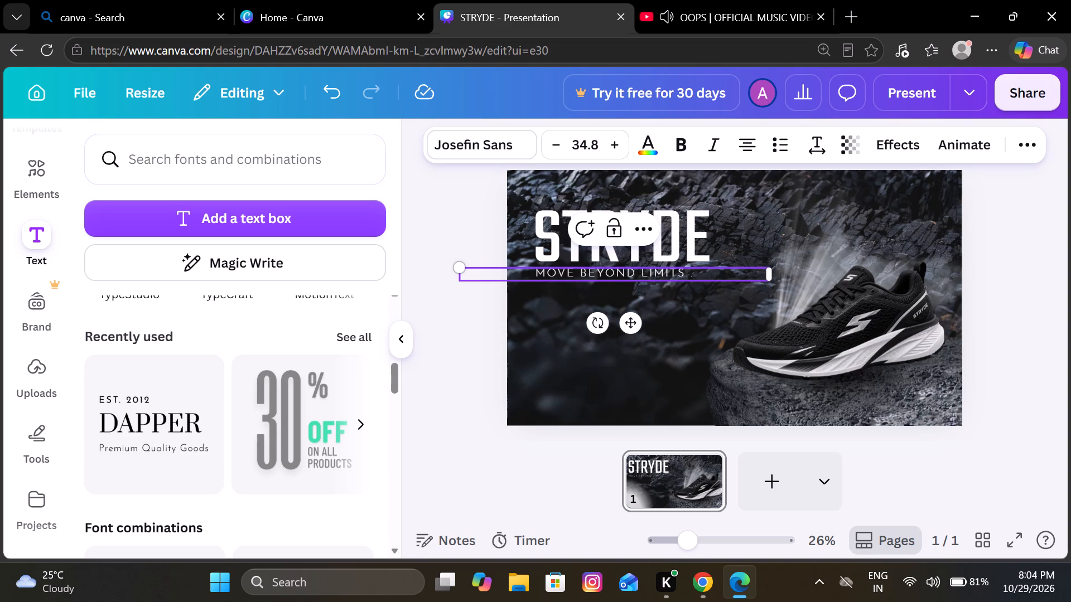
{"action": "left_click", "coordinate": [727, 283]}
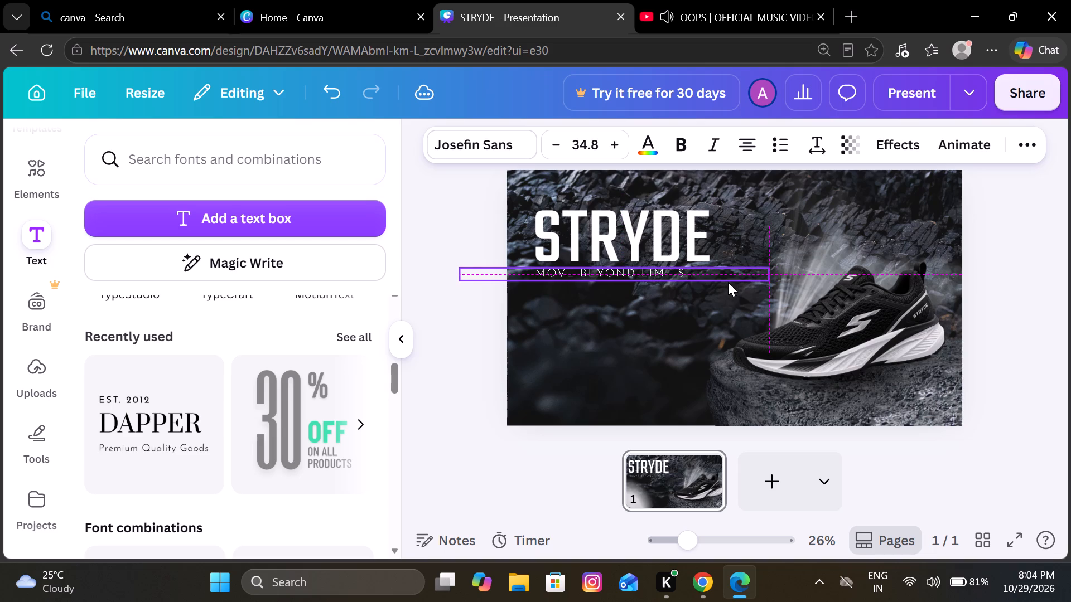
{"action": "left_click", "coordinate": [481, 337]}
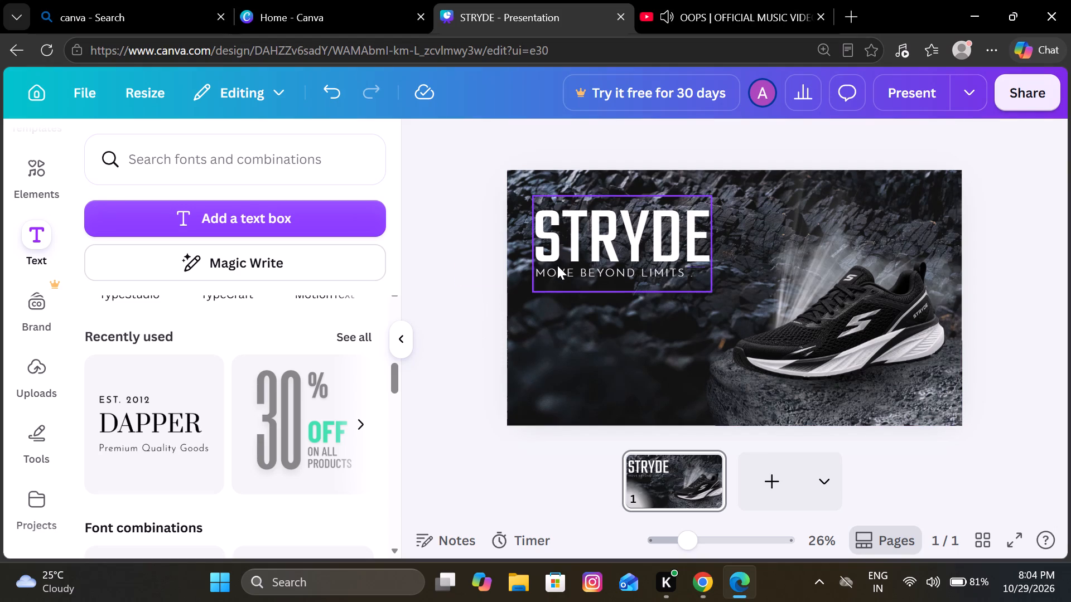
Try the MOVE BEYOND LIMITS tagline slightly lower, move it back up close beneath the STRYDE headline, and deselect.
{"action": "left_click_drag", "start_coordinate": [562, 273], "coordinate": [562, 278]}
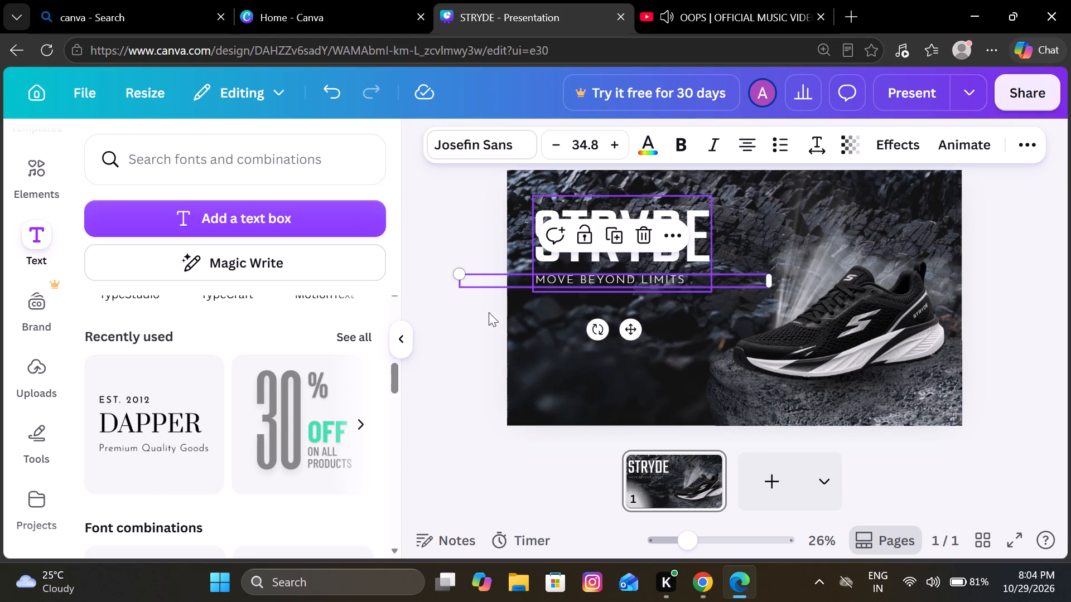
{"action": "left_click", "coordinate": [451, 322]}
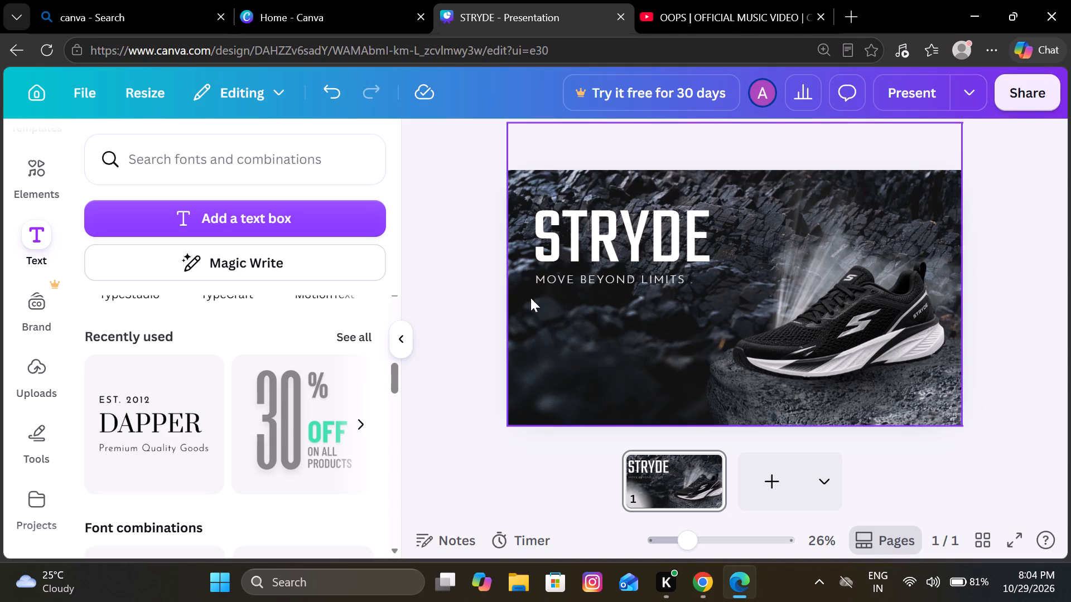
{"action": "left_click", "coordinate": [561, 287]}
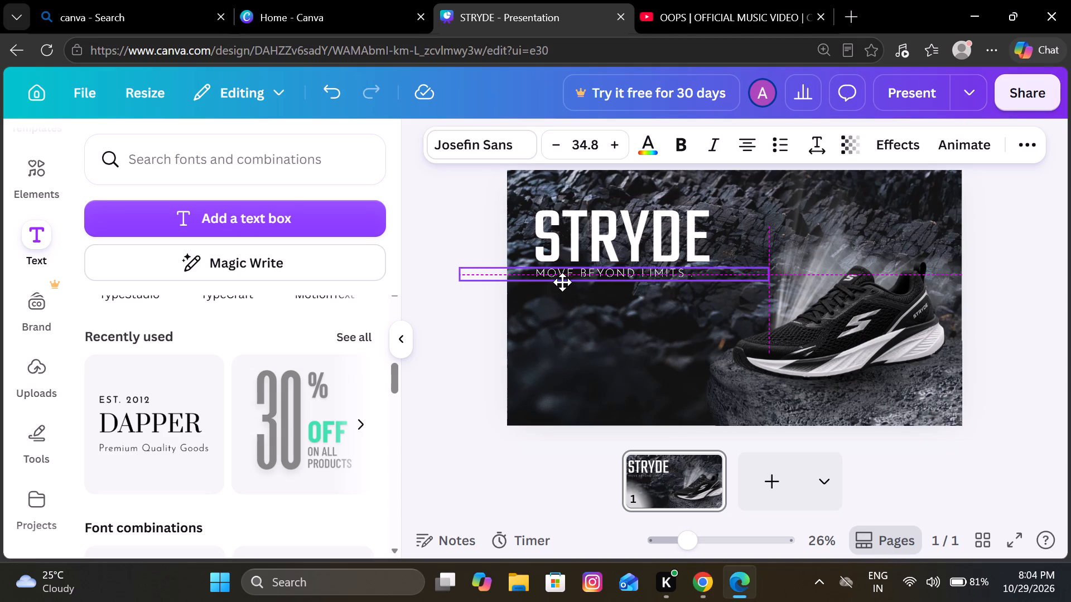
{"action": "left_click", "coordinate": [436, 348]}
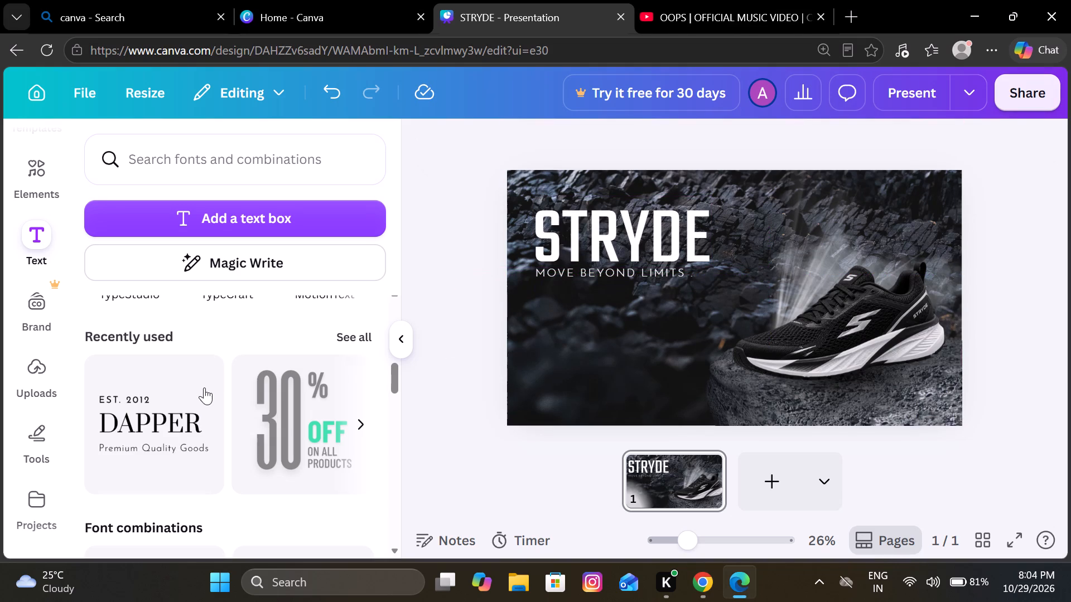
Add the DAPPER font combination to the banner and delete its EST. 2012 and DAPPER lines, keeping only the Premium Quality Goods line.
{"action": "left_click", "coordinate": [190, 390]}
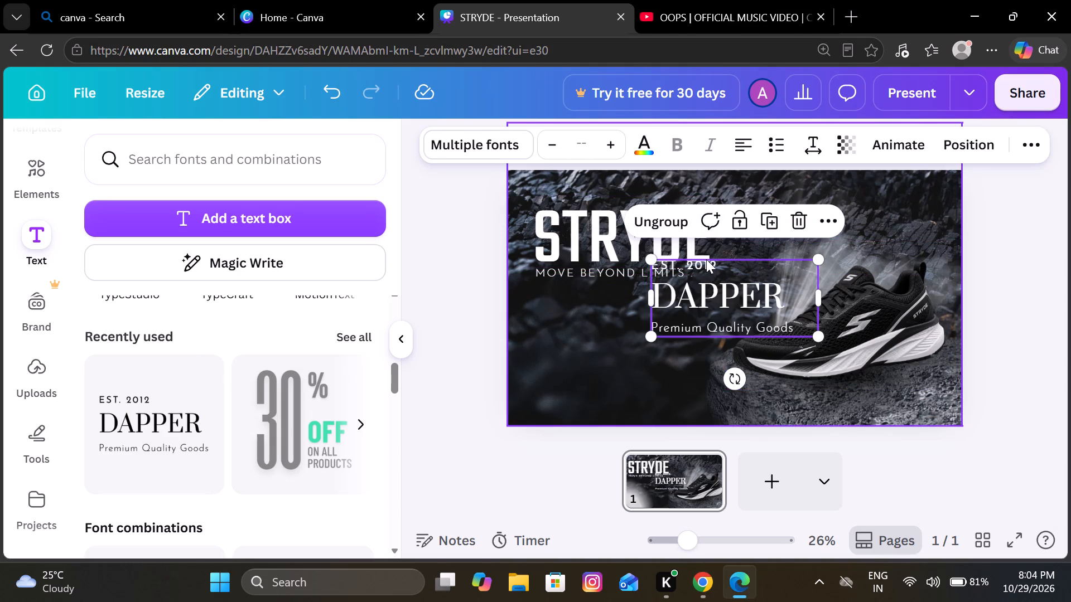
{"action": "left_click", "coordinate": [706, 259]}
{"action": "left_click", "coordinate": [777, 217]}
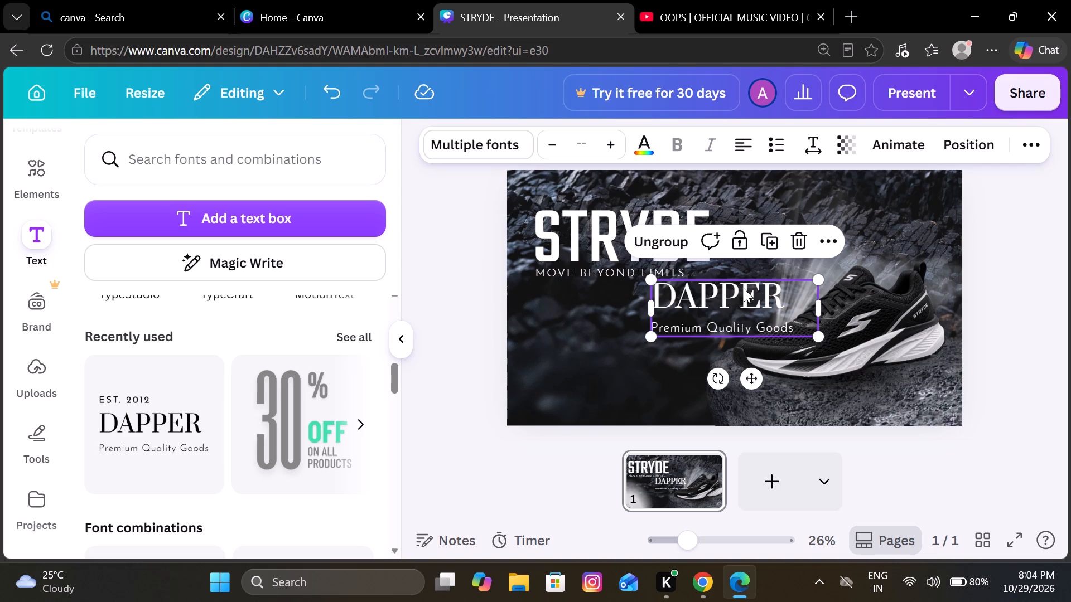
{"action": "left_click", "coordinate": [744, 288]}
{"action": "left_click", "coordinate": [787, 249]}
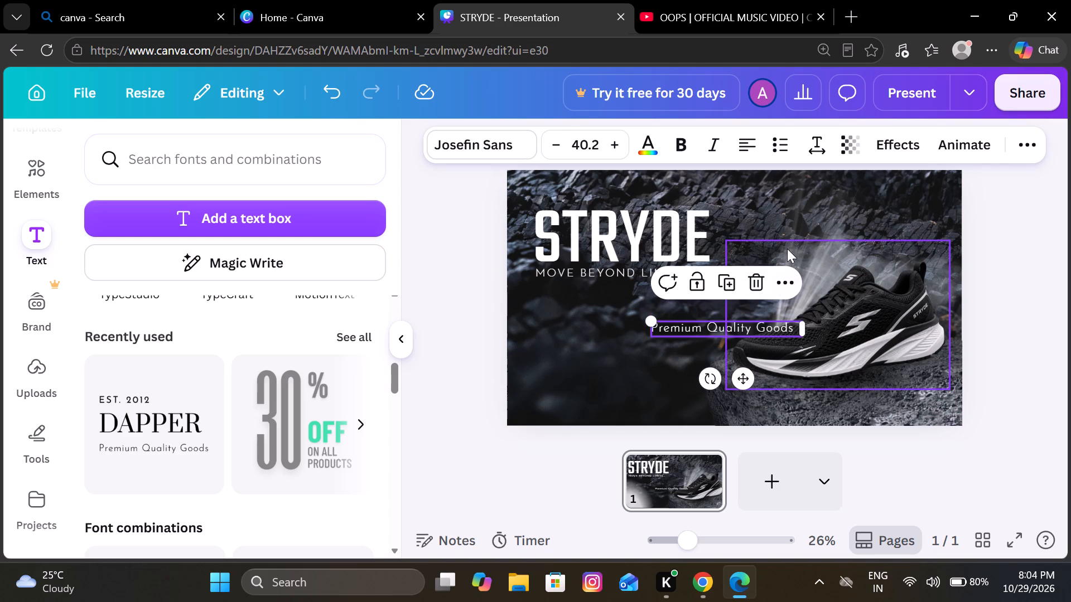
Replace the Premium Quality Goods text with ENGINEERED FOR PERFORMANCE.
{"action": "key", "text": "e"}
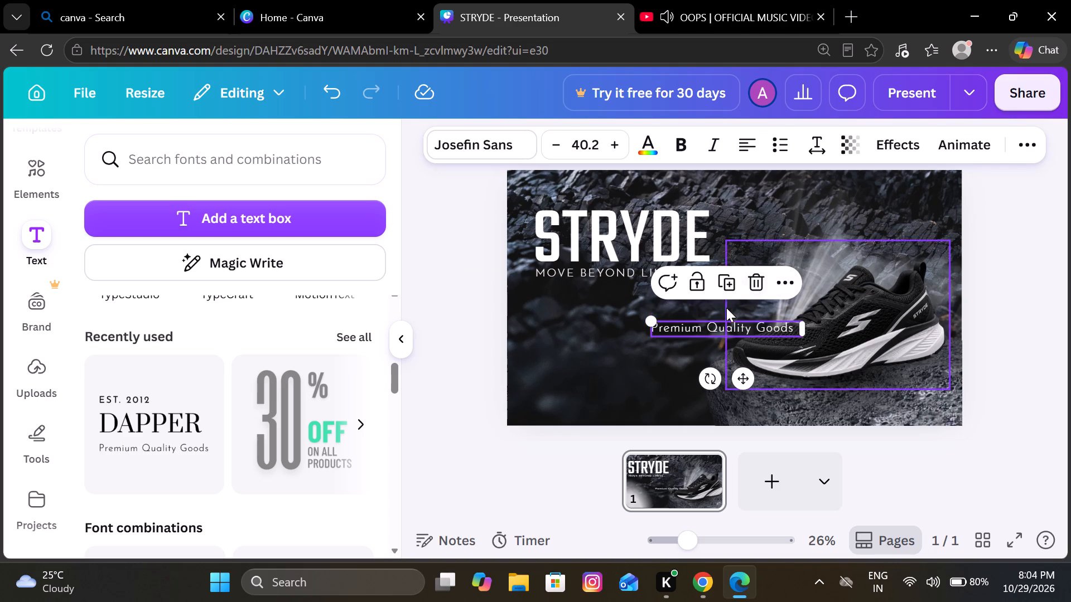
{"action": "left_click", "coordinate": [702, 328]}
{"action": "key", "text": "e"}
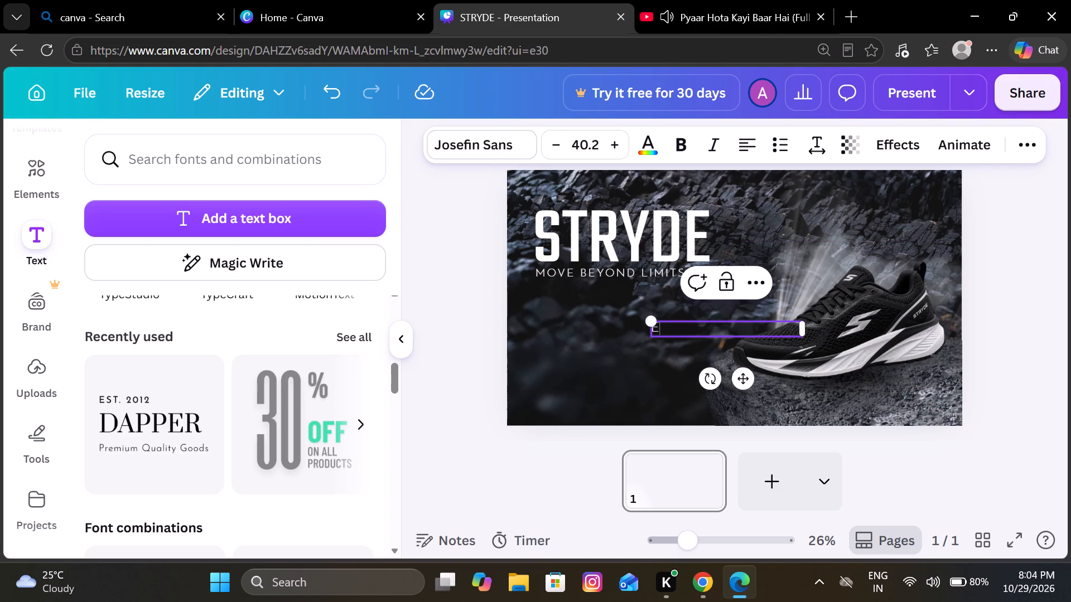
{"action": "key", "text": "n"}
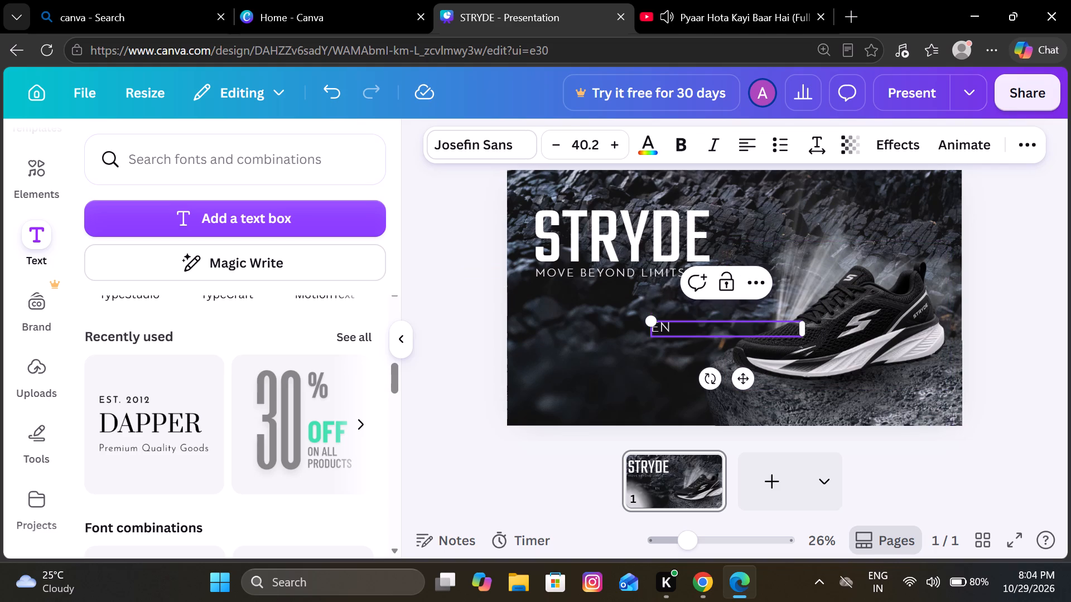
{"action": "type", "text": "GI"}
{"action": "type", "text": "NEE"}
{"action": "key", "text": "r"}
{"action": "type", "text": "ED"}
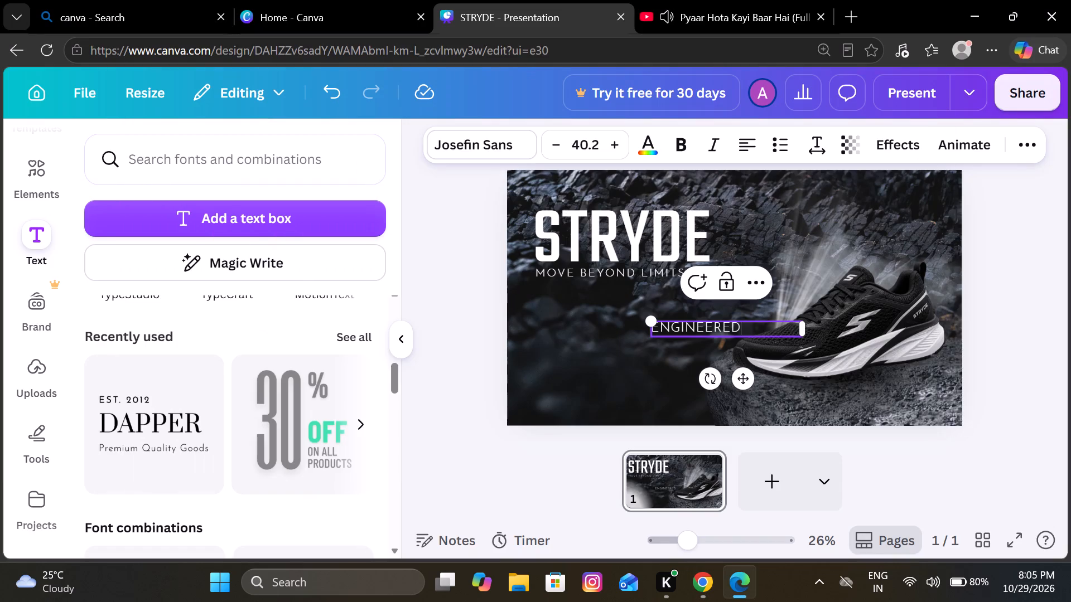
{"action": "key", "text": "space"}
{"action": "type", "text": "FOR"}
{"action": "key", "text": "space"}
{"action": "type", "text": "PERFO"}
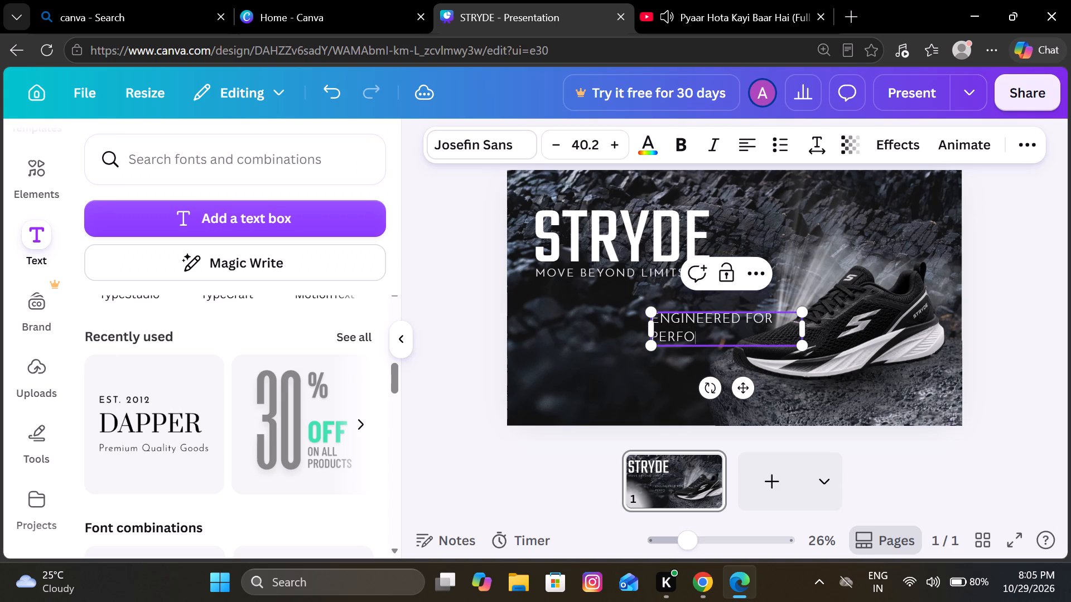
{"action": "key", "text": "r"}
{"action": "type", "text": "MANCE"}
Centre-align the ENGINEERED FOR PERFORMANCE text and widen its box to about 1,163 so it fits on one line.
{"action": "left_click_drag", "start_coordinate": [649, 331], "coordinate": [571, 318]}
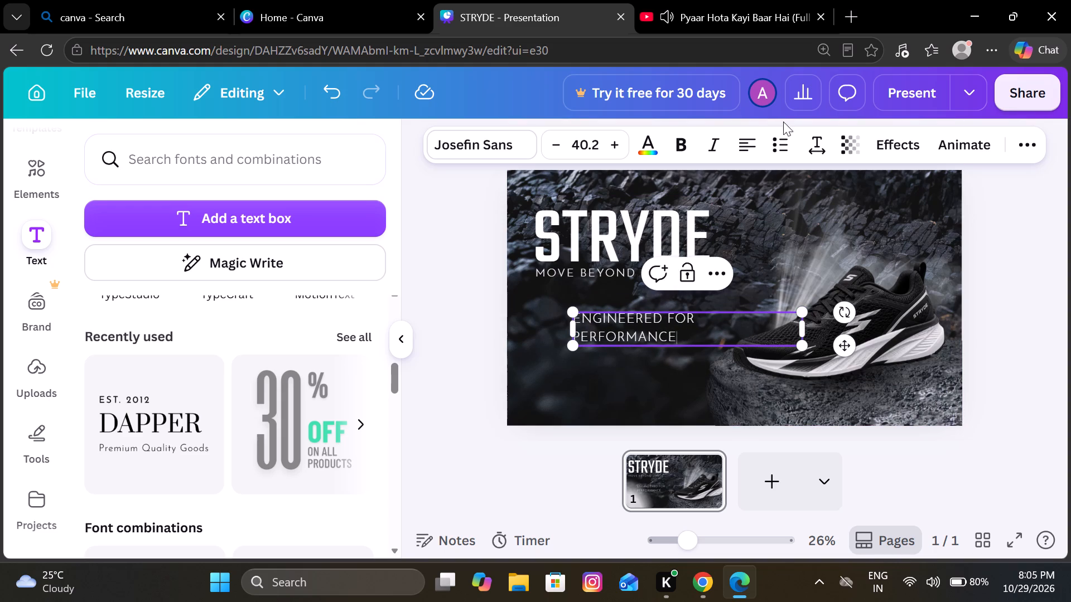
{"action": "left_click", "coordinate": [745, 140]}
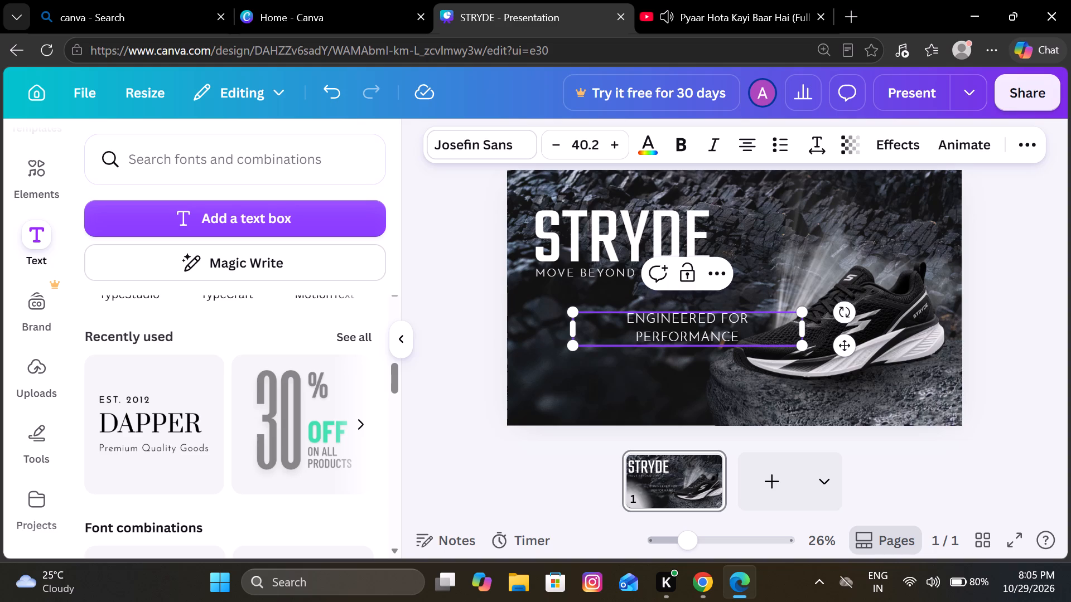
{"action": "left_click_drag", "start_coordinate": [808, 327], "coordinate": [849, 323]}
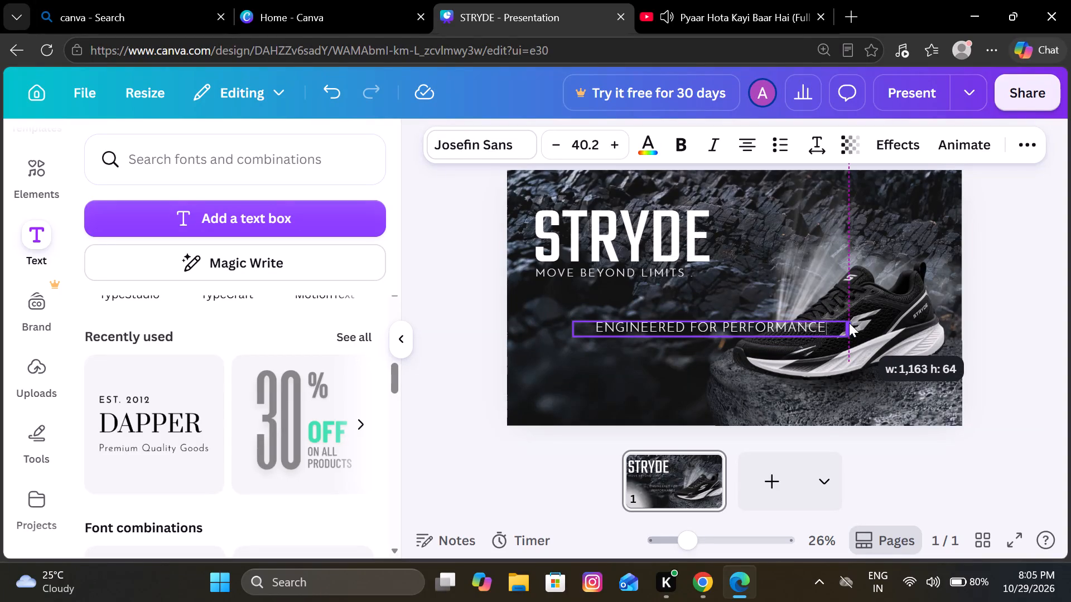
Widen the ENGINEERED FOR PERFORMANCE text box further and increase its letter spacing beyond 123, keeping the text on one line.
{"action": "left_click_drag", "start_coordinate": [849, 323], "coordinate": [855, 321]}
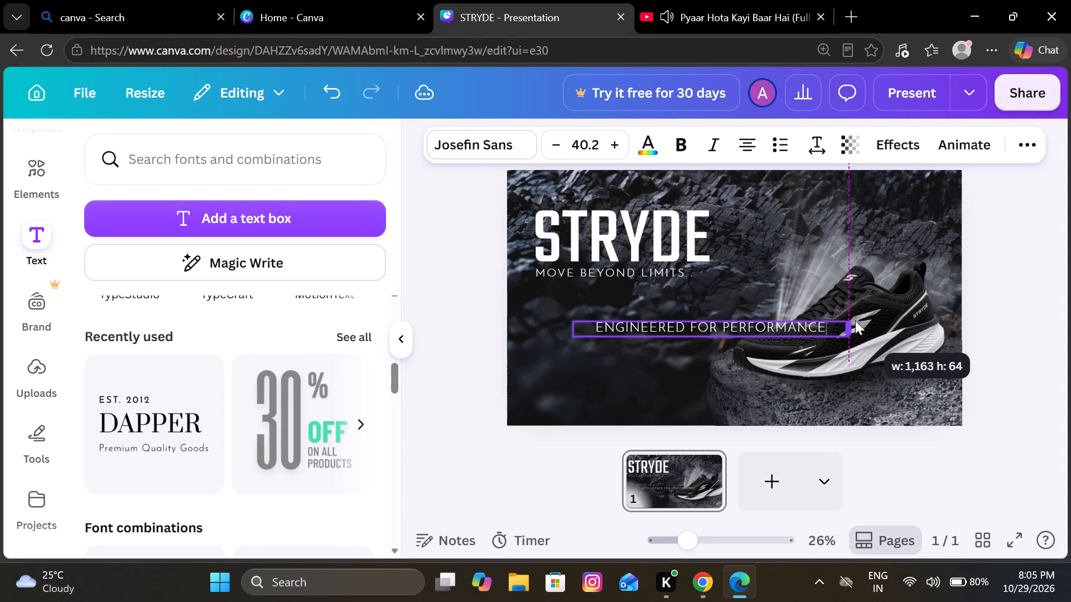
{"action": "left_click_drag", "start_coordinate": [855, 321], "coordinate": [923, 317]}
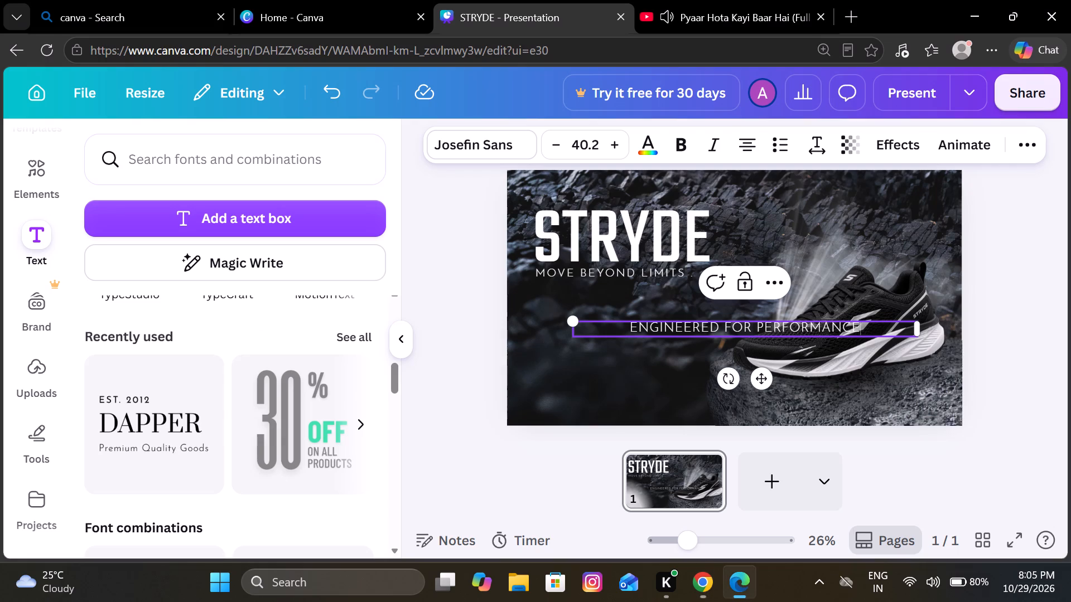
{"action": "left_click", "coordinate": [821, 142]}
{"action": "left_click_drag", "start_coordinate": [761, 219], "coordinate": [769, 217]}
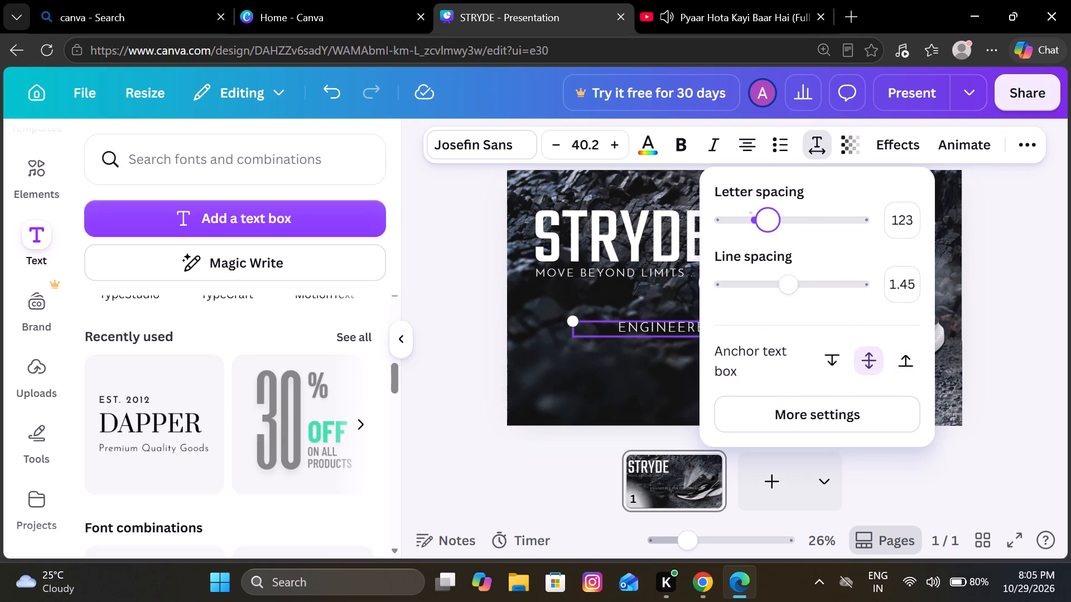
{"action": "left_click_drag", "start_coordinate": [769, 217], "coordinate": [787, 216]}
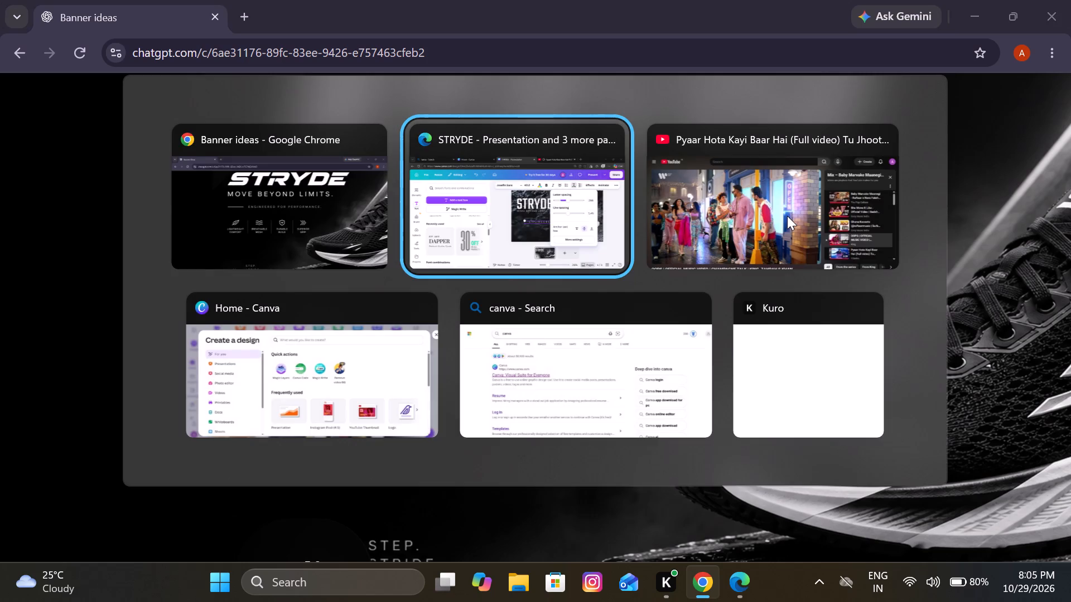
{"action": "left_click", "coordinate": [586, 393]}
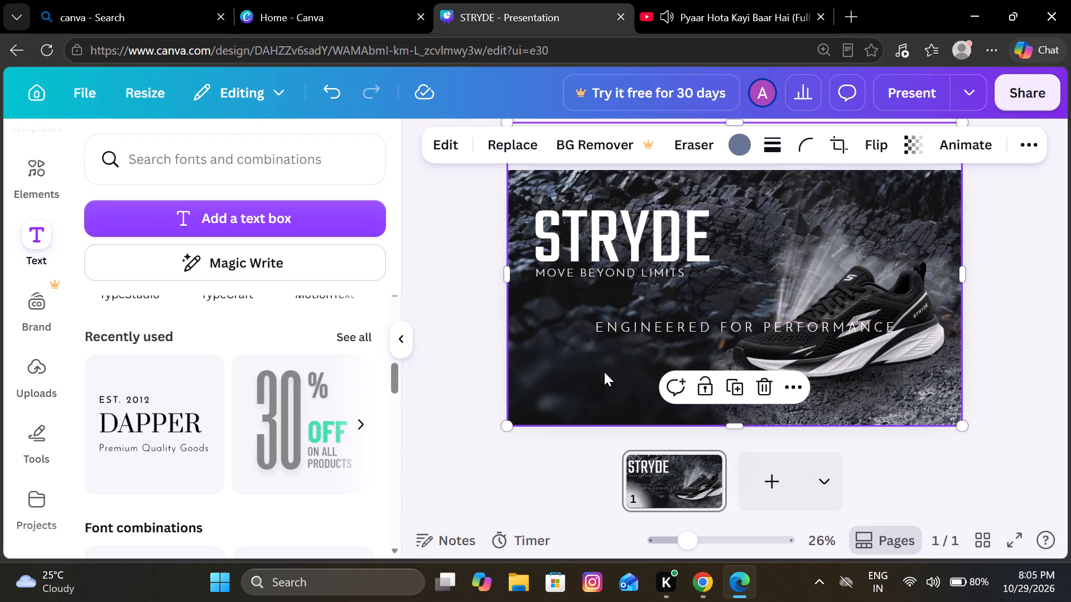
Shrink the ENGINEERED FOR PERFORMANCE text to about size 19.6 and place it beneath the MOVE BEYOND LIMITS tagline.
{"action": "left_click_drag", "start_coordinate": [659, 330], "coordinate": [645, 300]}
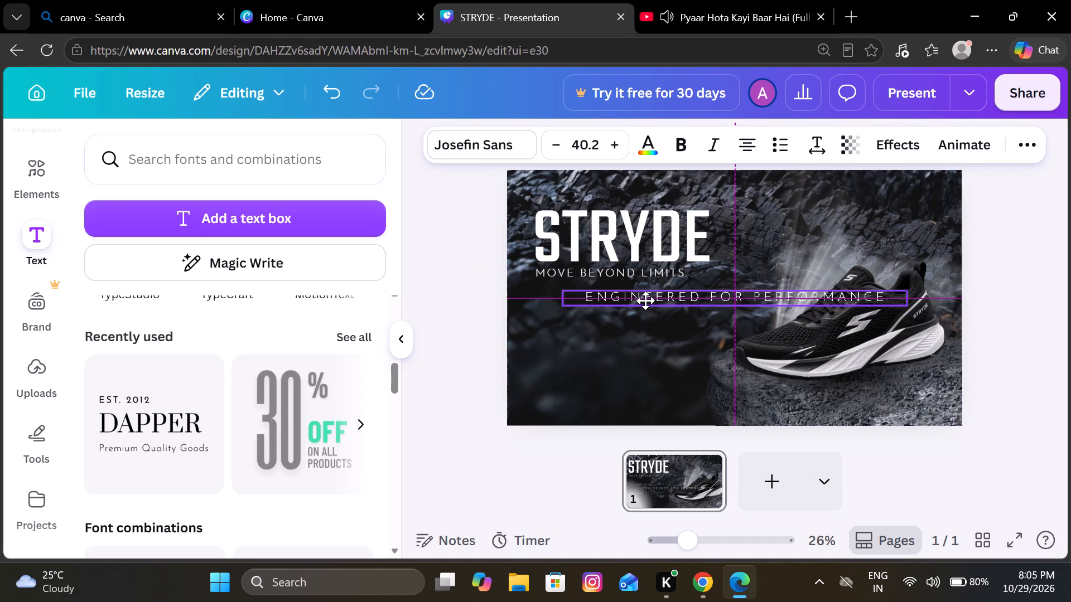
{"action": "left_click_drag", "start_coordinate": [645, 300], "coordinate": [631, 295]}
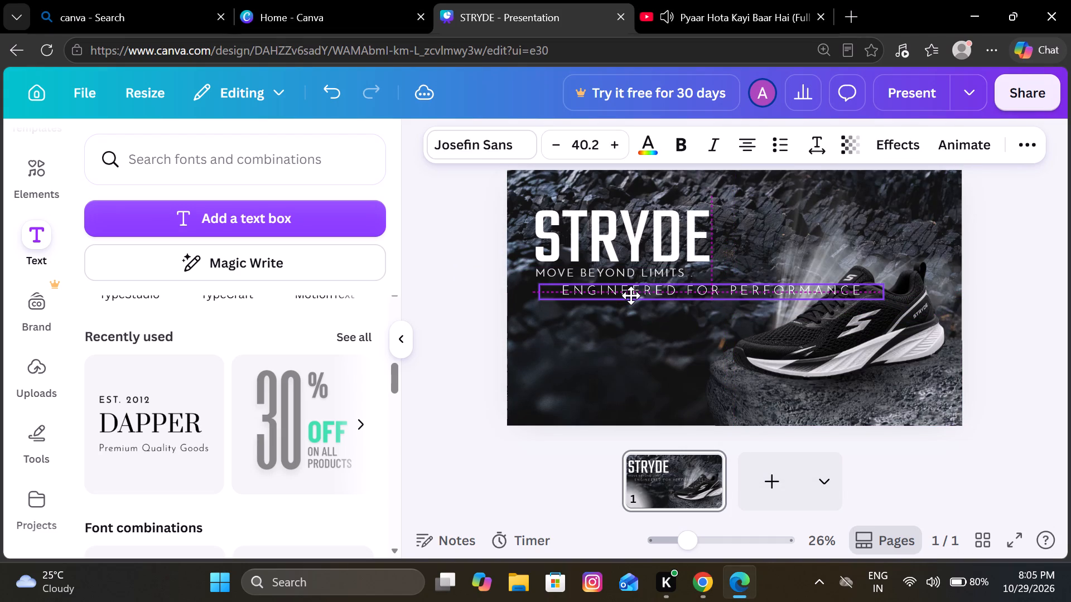
{"action": "left_click_drag", "start_coordinate": [631, 295], "coordinate": [631, 297]}
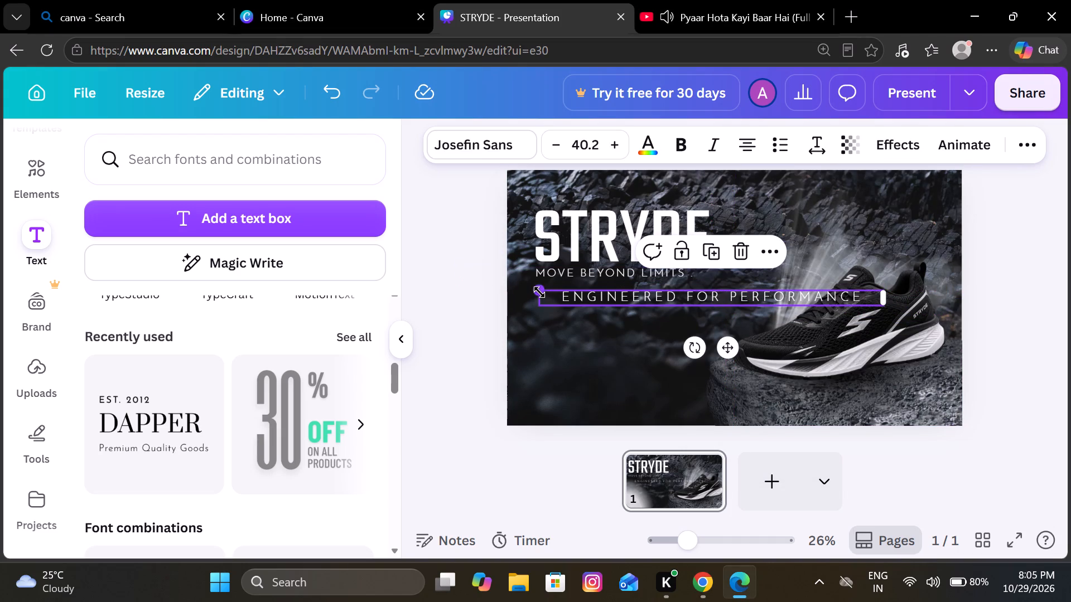
{"action": "left_click_drag", "start_coordinate": [539, 292], "coordinate": [742, 315]}
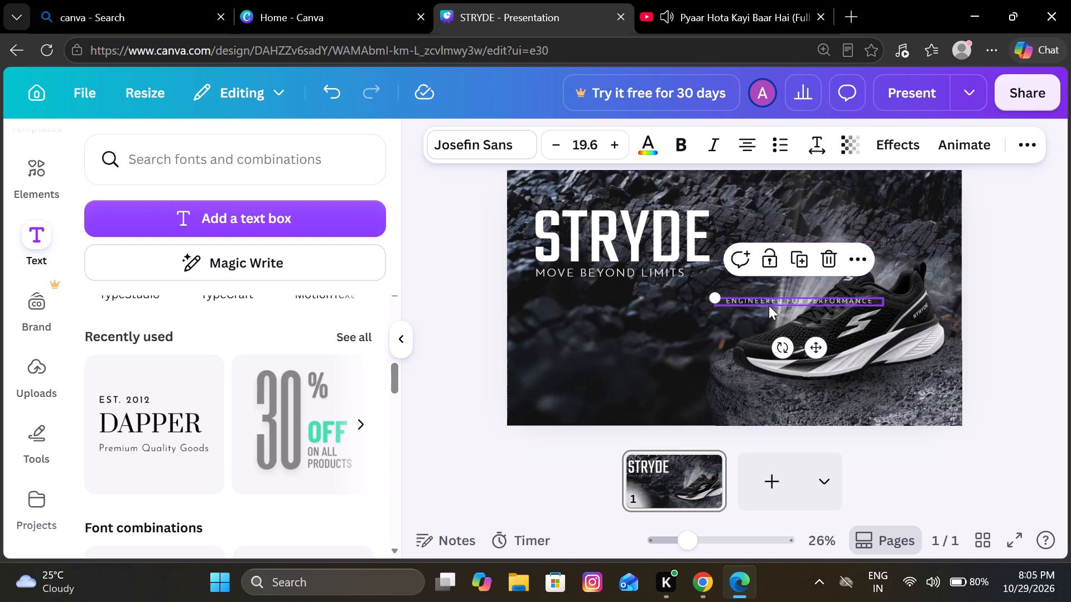
{"action": "left_click_drag", "start_coordinate": [769, 303], "coordinate": [619, 294]}
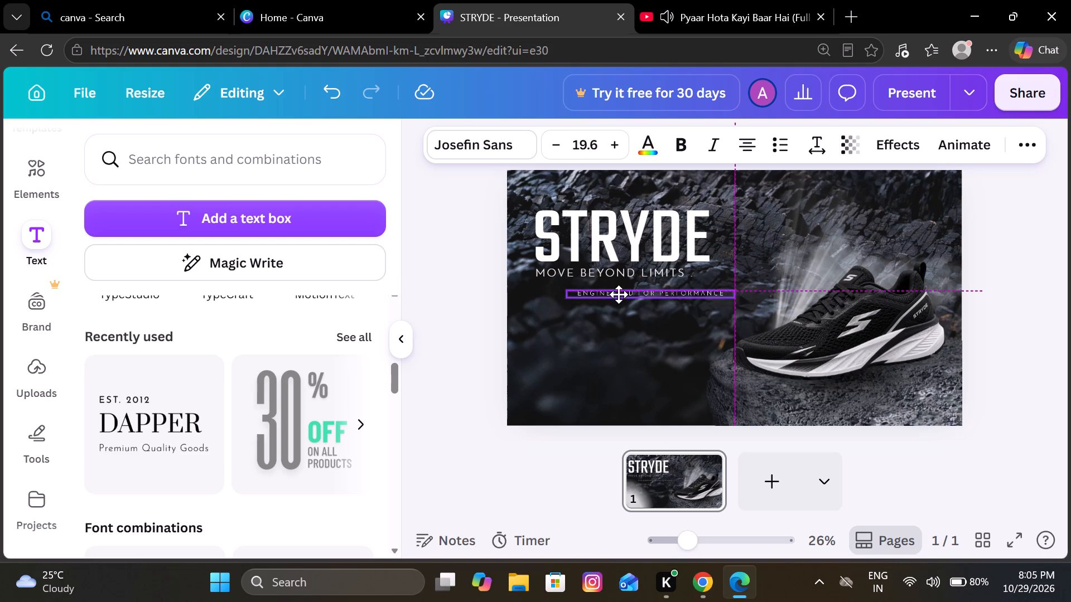
{"action": "left_click_drag", "start_coordinate": [619, 294], "coordinate": [613, 293]}
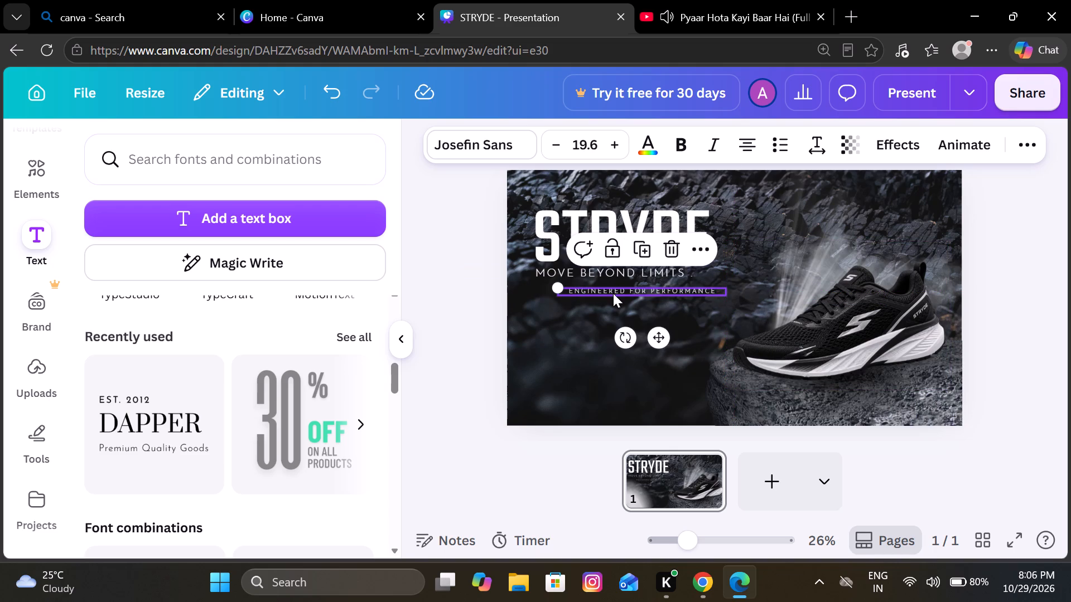
{"action": "left_click_drag", "start_coordinate": [557, 285], "coordinate": [574, 294]}
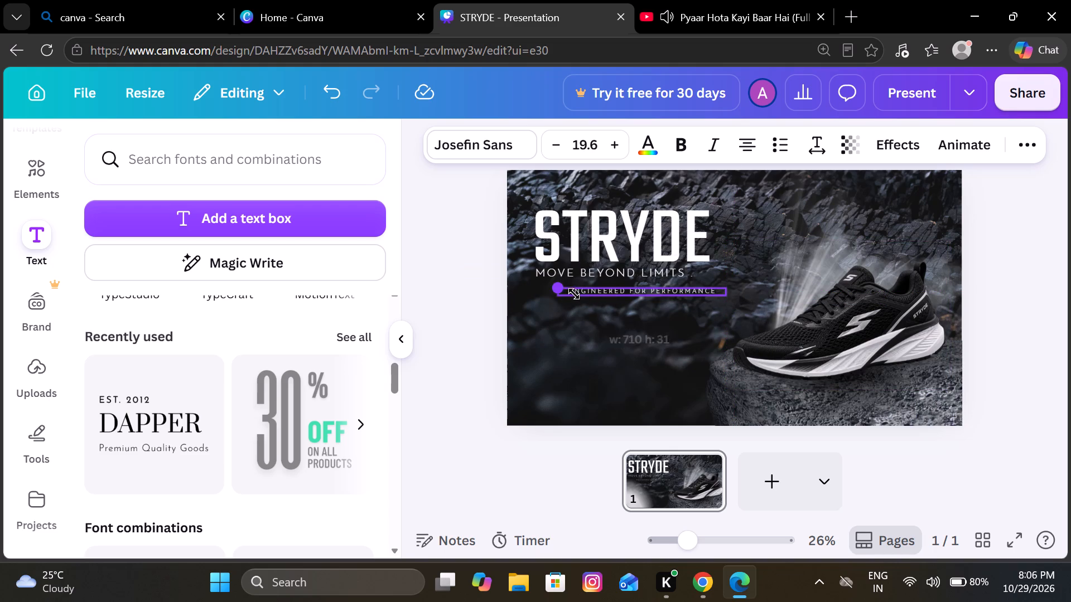
{"action": "left_click_drag", "start_coordinate": [574, 294], "coordinate": [566, 297]}
Reduce the ENGINEERED FOR PERFORMANCE text to about size 10.7, move it back beneath the tagline and slightly widen its box.
{"action": "scroll", "coordinate": [566, 297], "scroll_direction": "up", "scroll_amount": 1}
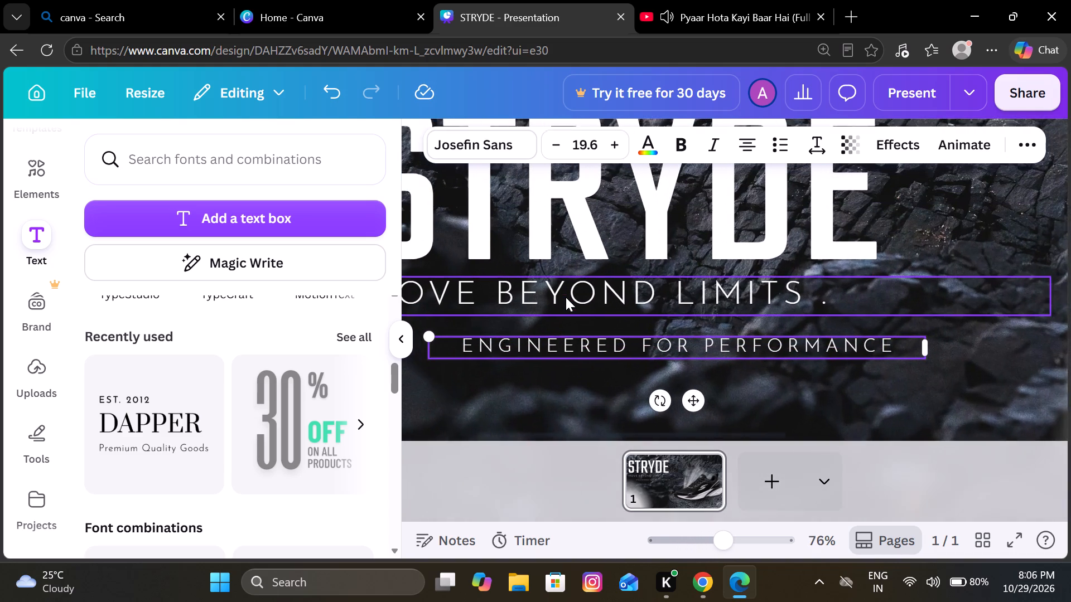
{"action": "scroll", "coordinate": [566, 297], "scroll_direction": "up", "scroll_amount": 1}
{"action": "left_click_drag", "start_coordinate": [432, 344], "coordinate": [507, 356]}
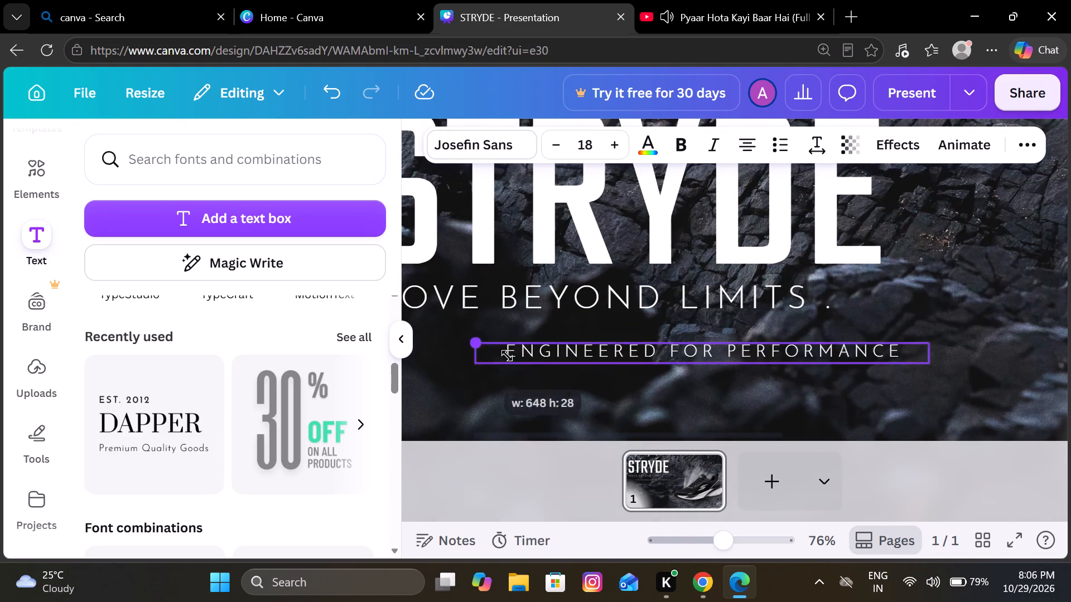
{"action": "left_click_drag", "start_coordinate": [507, 356], "coordinate": [658, 371]}
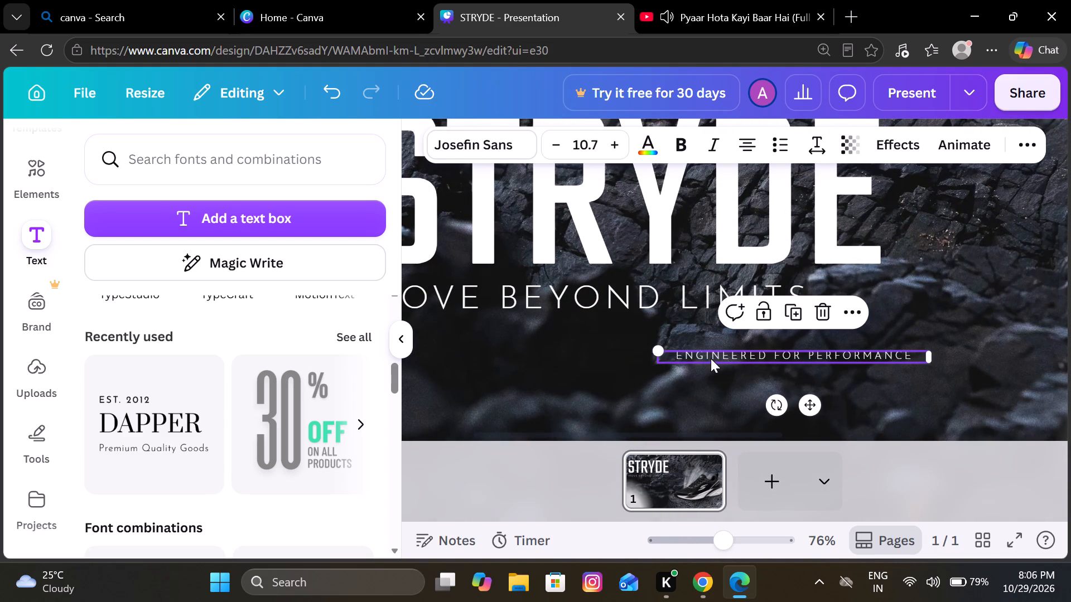
{"action": "left_click_drag", "start_coordinate": [711, 358], "coordinate": [501, 349]}
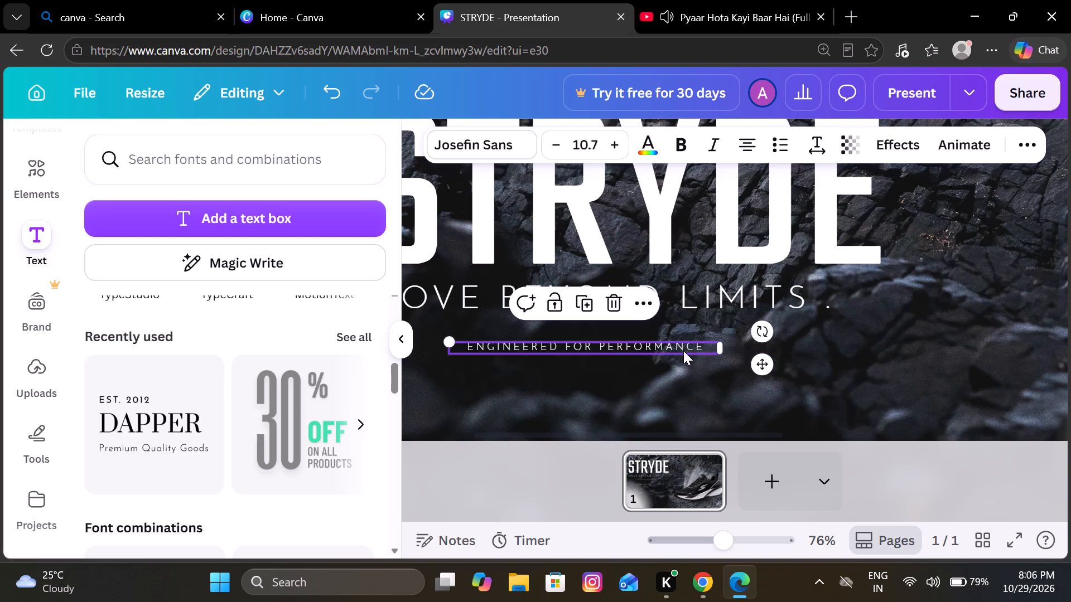
{"action": "left_click_drag", "start_coordinate": [722, 353], "coordinate": [752, 352]}
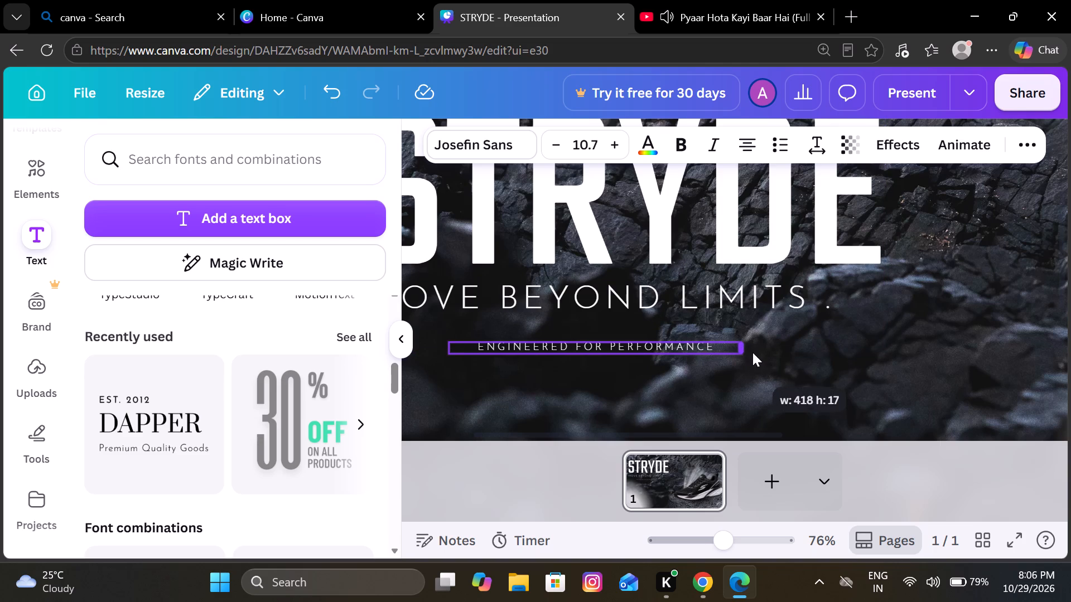
{"action": "left_click_drag", "start_coordinate": [752, 352], "coordinate": [737, 356]}
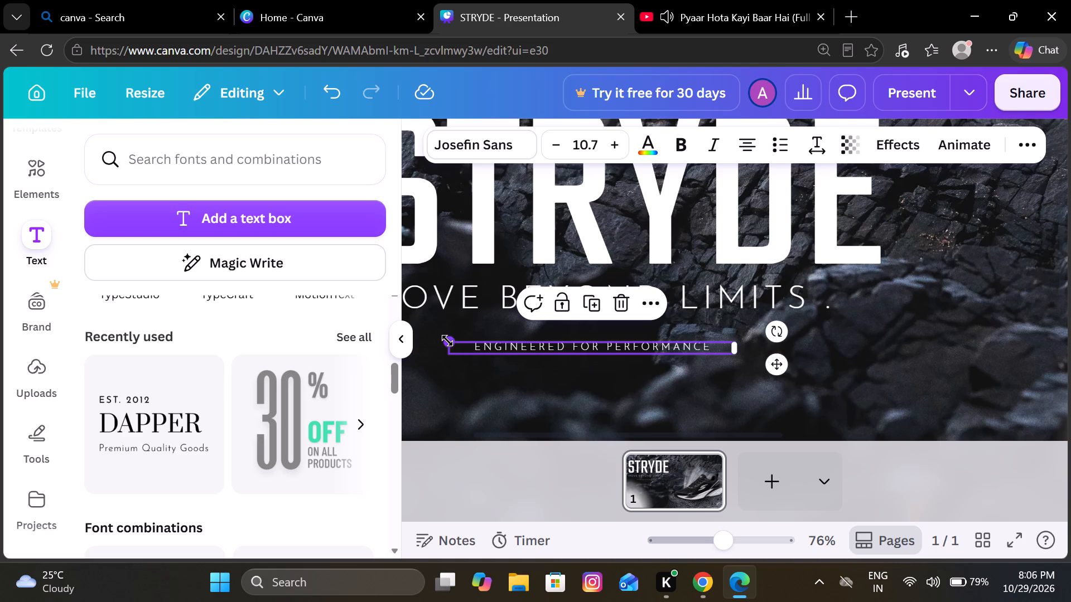
Enlarge the ENGINEERED FOR PERFORMANCE text to about size 12.5, shift it slightly right beneath the tagline, and deselect it.
{"action": "left_click_drag", "start_coordinate": [447, 341], "coordinate": [401, 298]}
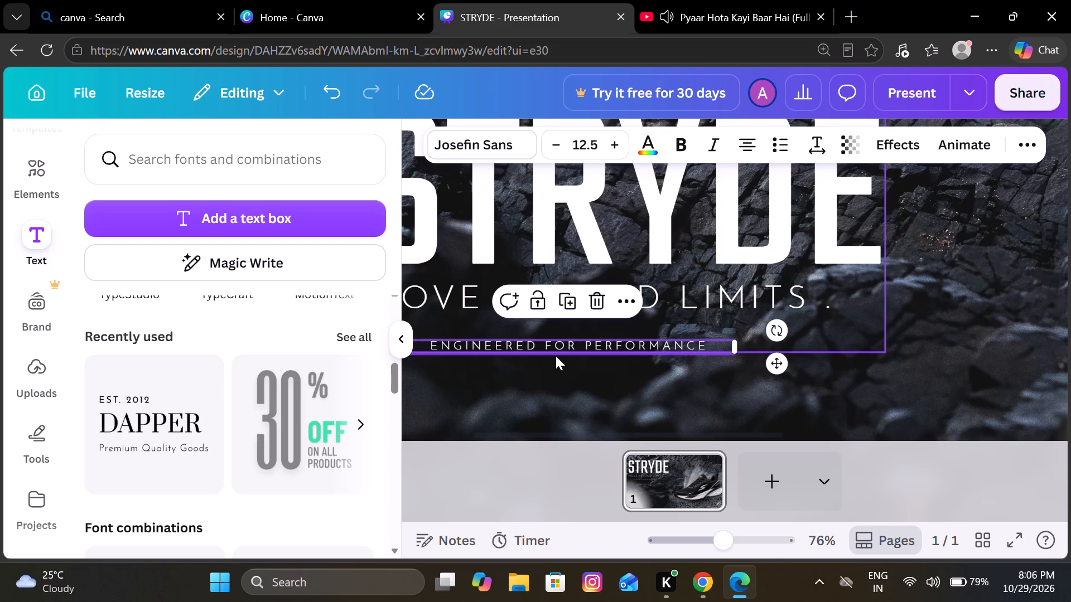
{"action": "left_click_drag", "start_coordinate": [556, 353], "coordinate": [595, 355]}
{"action": "left_click", "coordinate": [581, 398]}
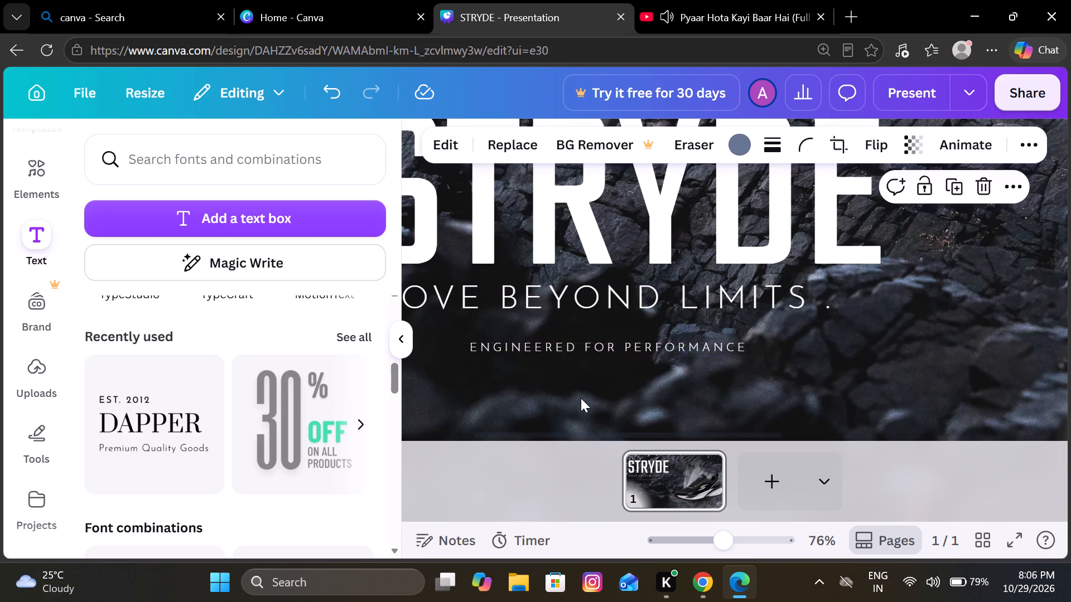
Enlarge the ENGINEERED FOR PERFORMANCE text to about size 13.7 and nudge it right and slightly up, closer beneath the tagline.
{"action": "scroll", "coordinate": [581, 398], "scroll_direction": "up", "scroll_amount": 1}
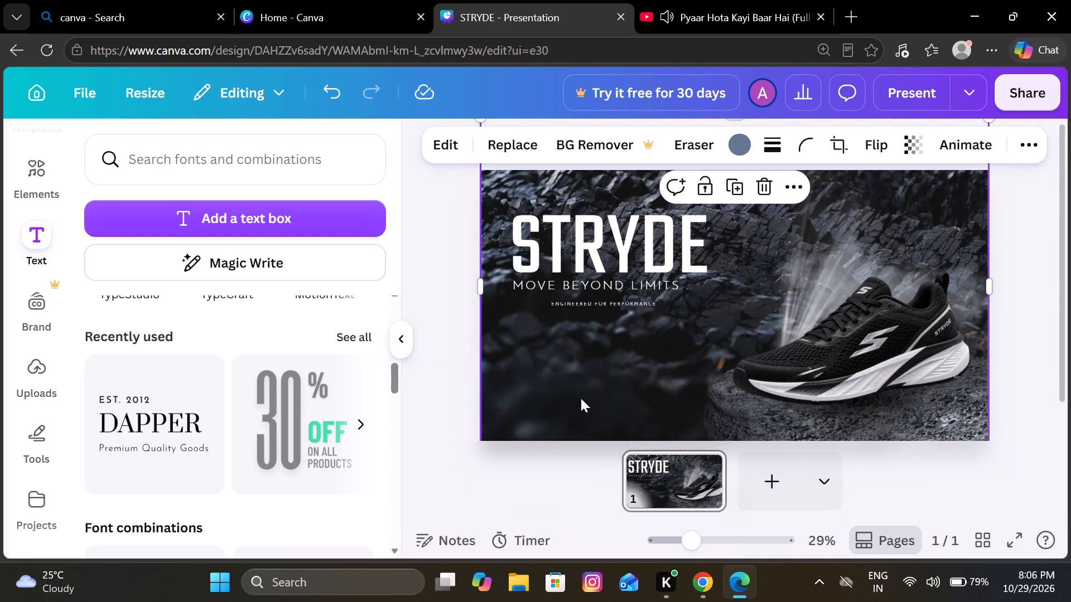
{"action": "scroll", "coordinate": [581, 398], "scroll_direction": "up", "scroll_amount": 1}
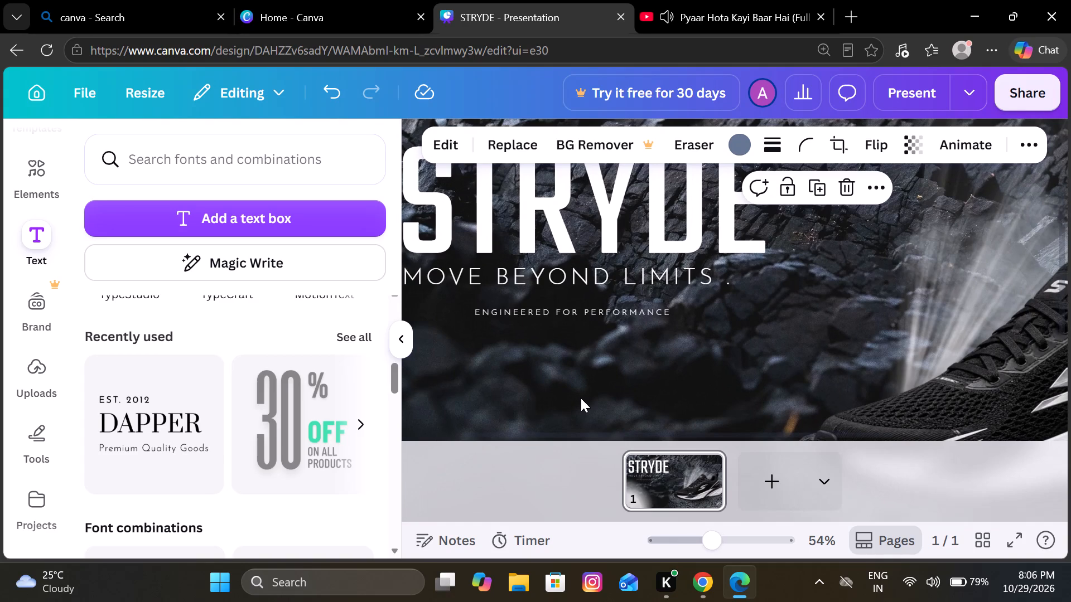
{"action": "left_click", "coordinate": [572, 314]}
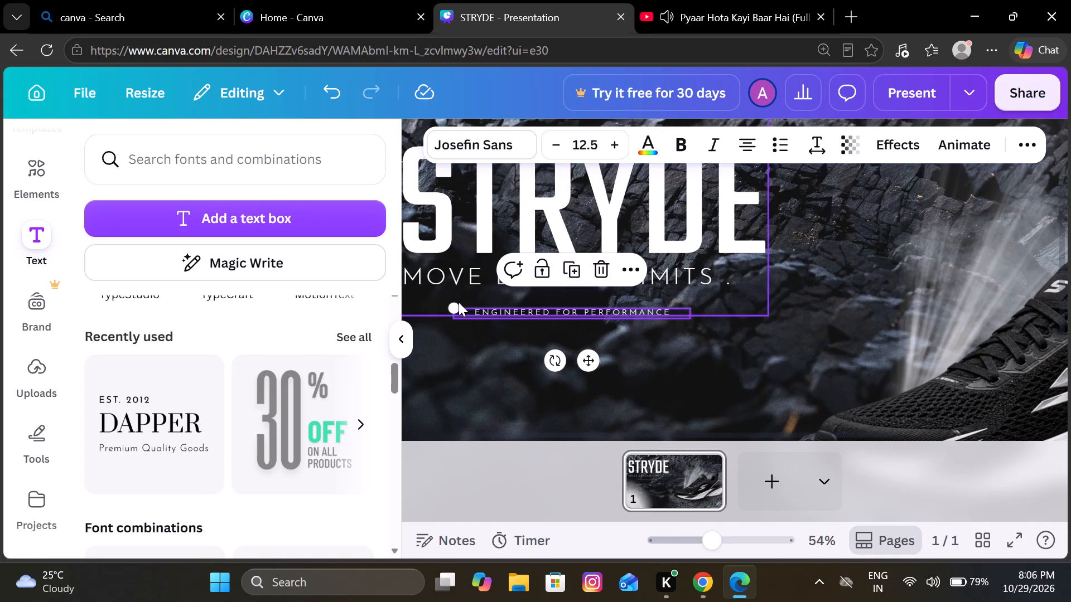
{"action": "left_click_drag", "start_coordinate": [450, 304], "coordinate": [428, 293]}
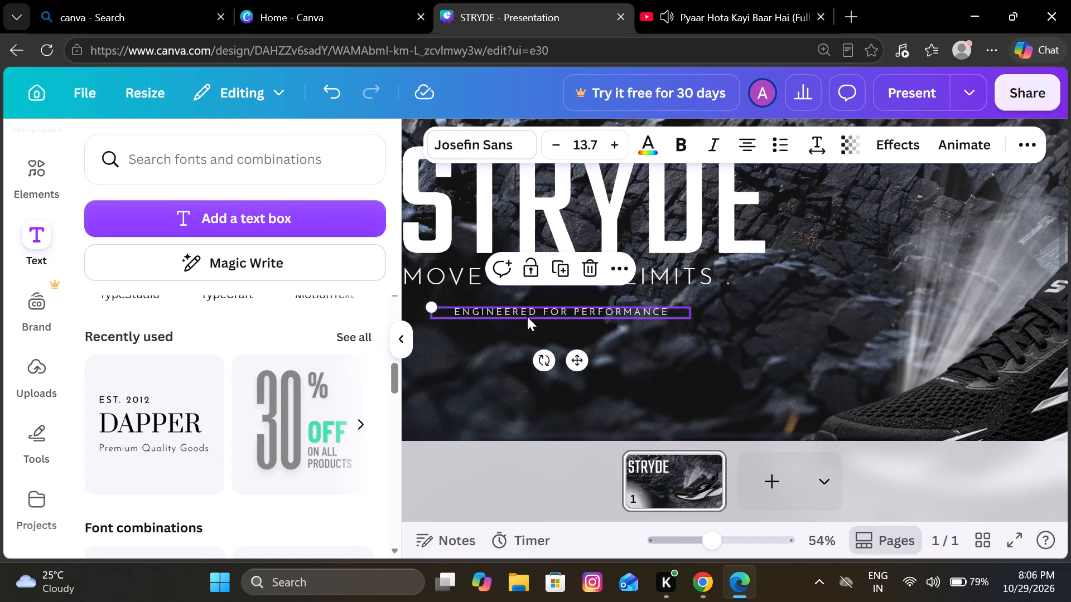
{"action": "left_click_drag", "start_coordinate": [527, 314], "coordinate": [539, 313]}
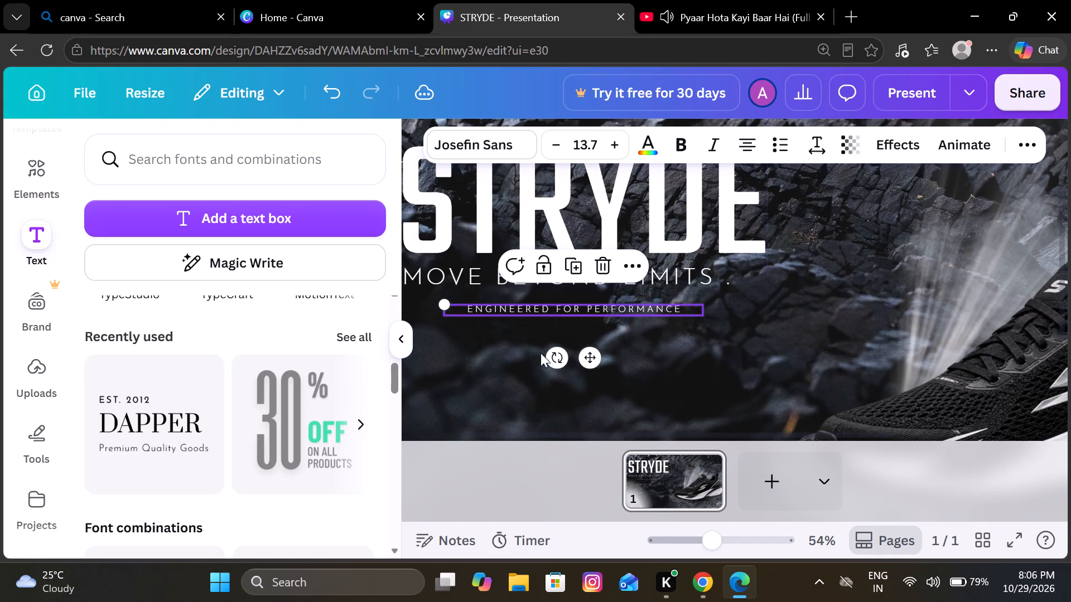
{"action": "left_click", "coordinate": [525, 384]}
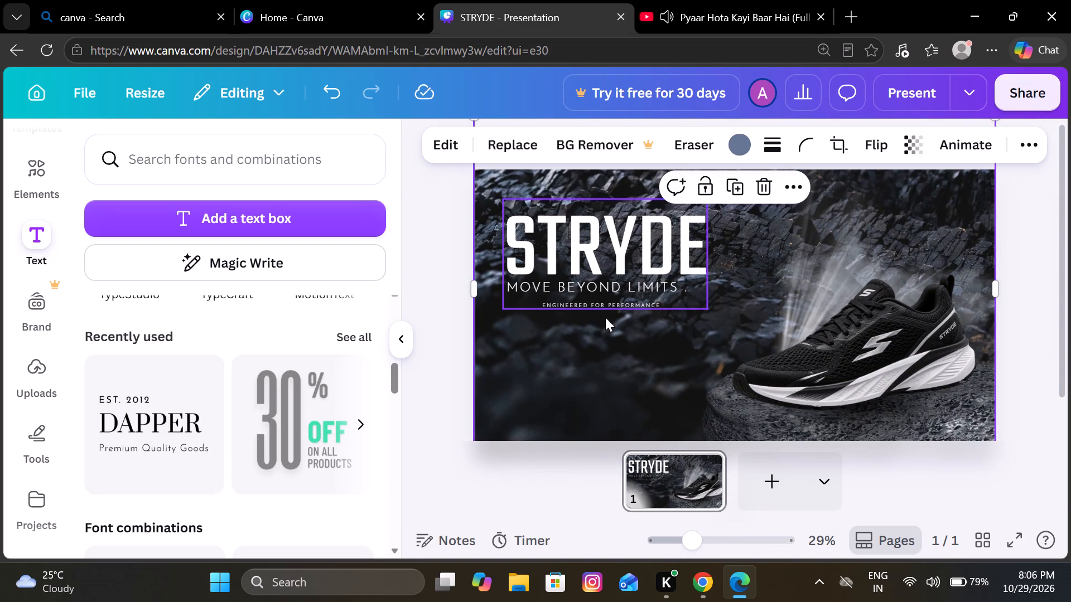
Enlarge the STRYDE headline to about size 293 and move it up so it sits just above the MOVE BEYOND LIMITS tagline.
{"action": "left_click", "coordinate": [647, 258]}
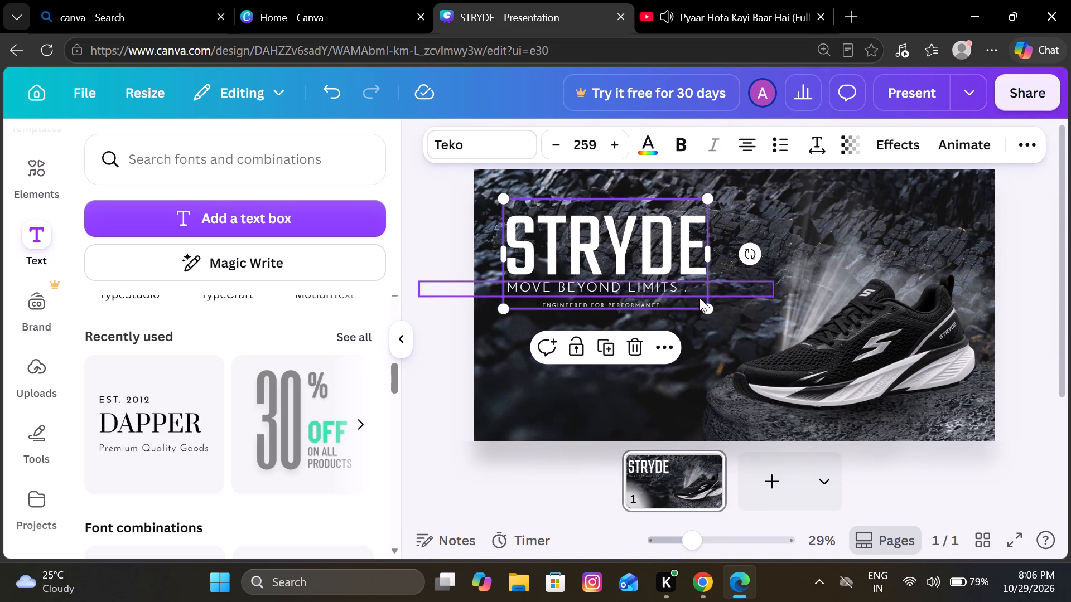
{"action": "left_click_drag", "start_coordinate": [714, 307], "coordinate": [743, 317]}
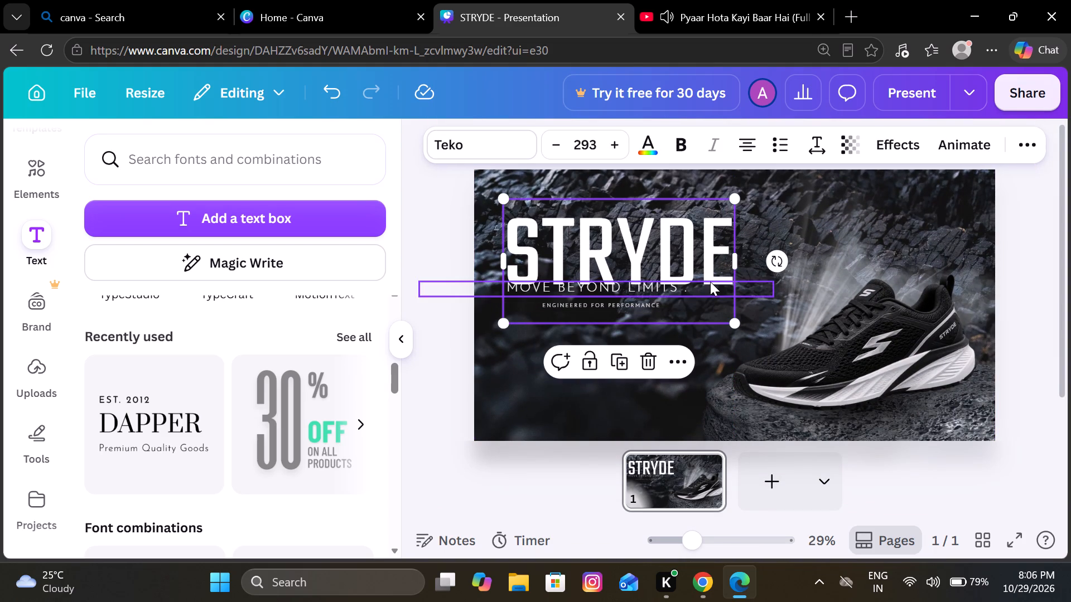
{"action": "left_click_drag", "start_coordinate": [716, 312], "coordinate": [713, 295]}
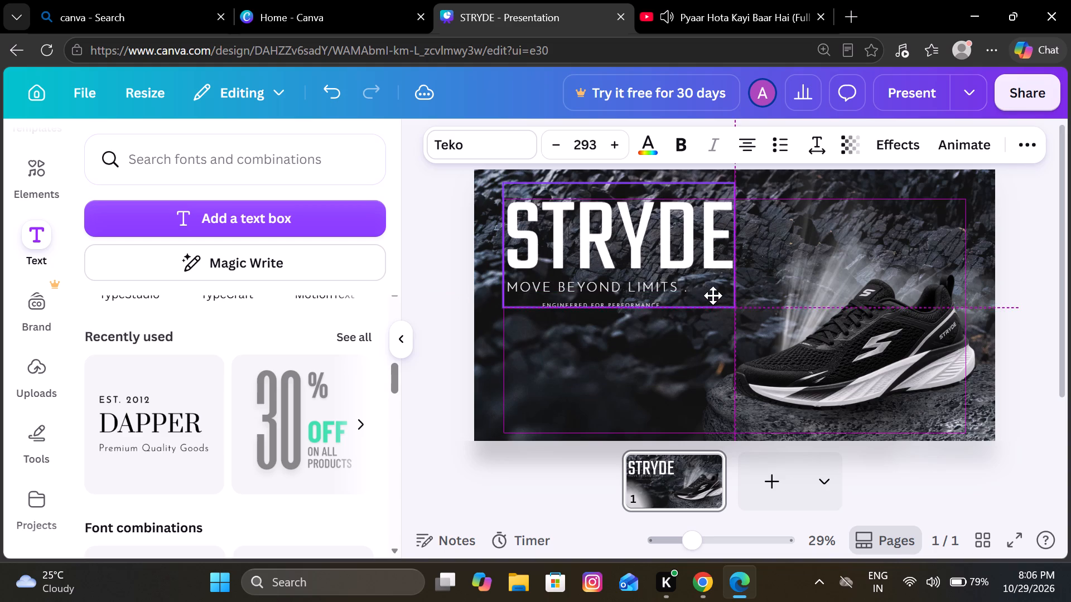
{"action": "left_click_drag", "start_coordinate": [713, 295], "coordinate": [713, 298]}
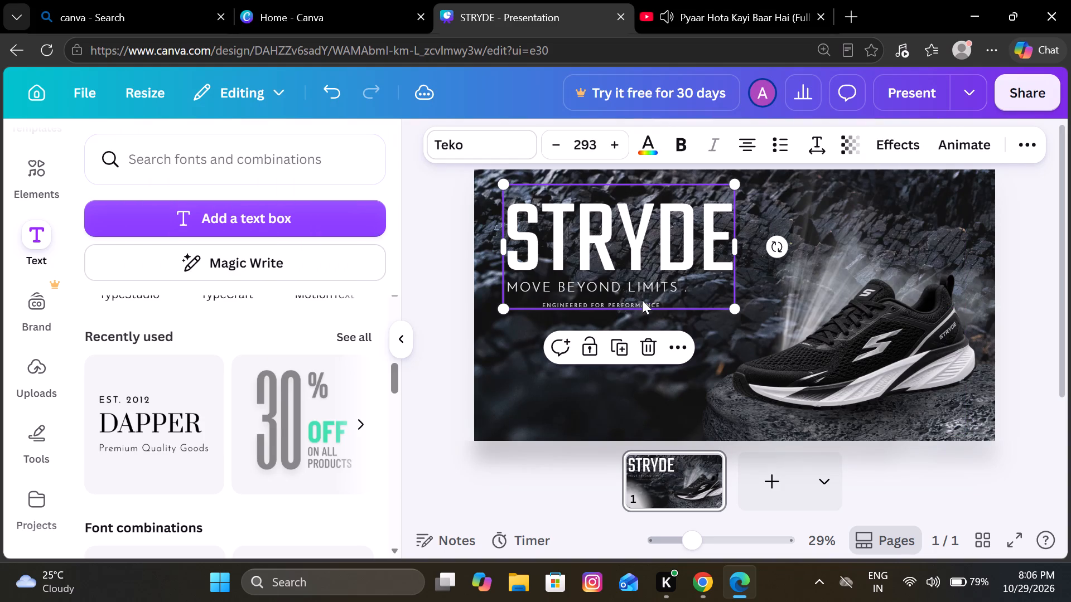
Enlarge the MOVE BEYOND LIMITS tagline to about size 38.4 and realign its start with the left edge of the STRYDE headline.
{"action": "left_click", "coordinate": [638, 290]}
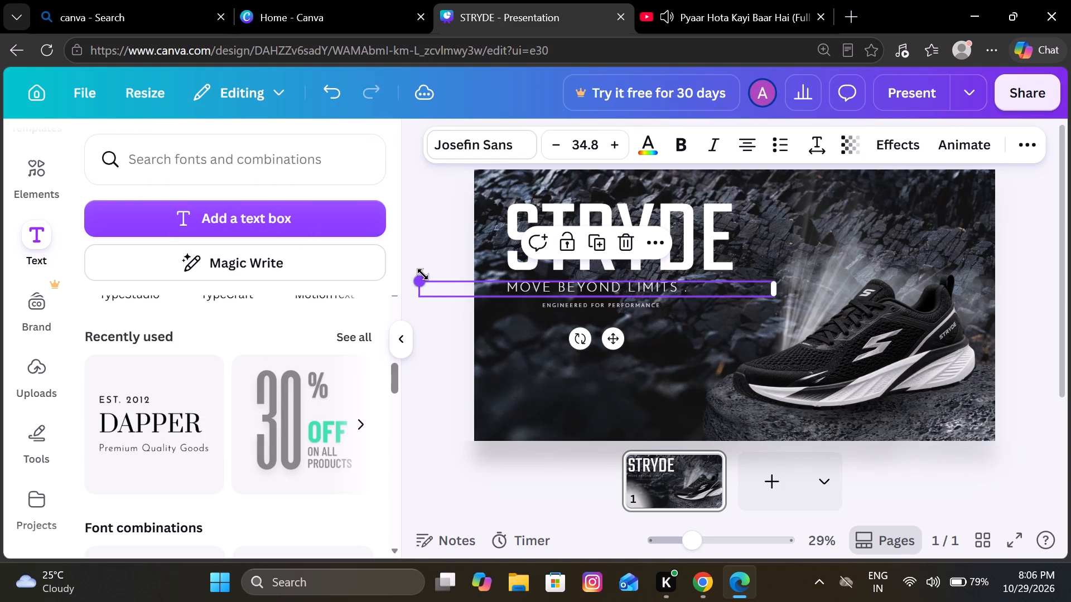
{"action": "left_click_drag", "start_coordinate": [416, 278], "coordinate": [380, 246]}
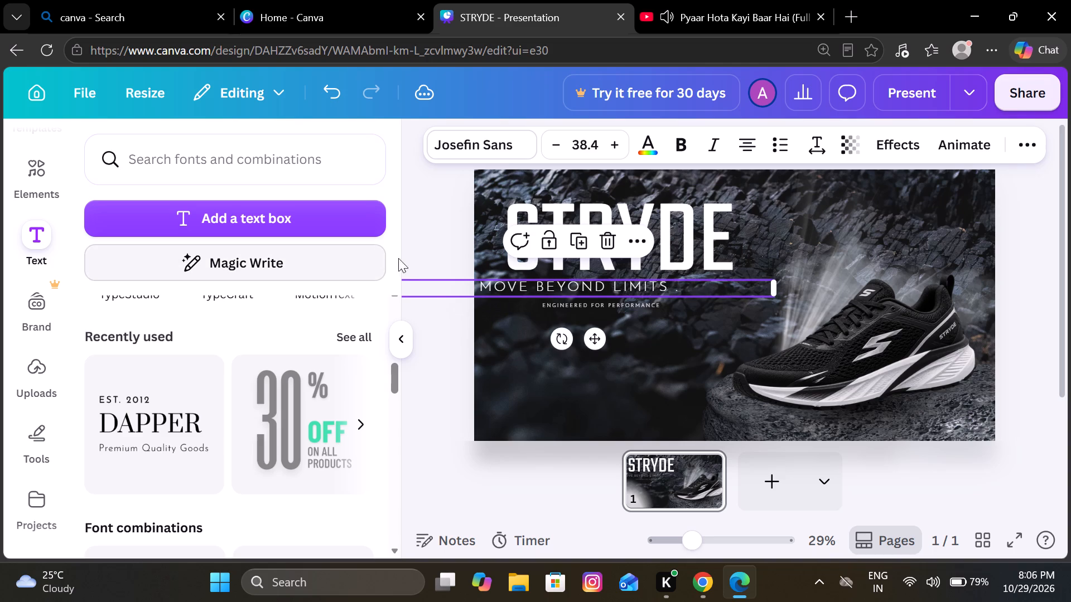
{"action": "left_click_drag", "start_coordinate": [428, 291], "coordinate": [452, 289]}
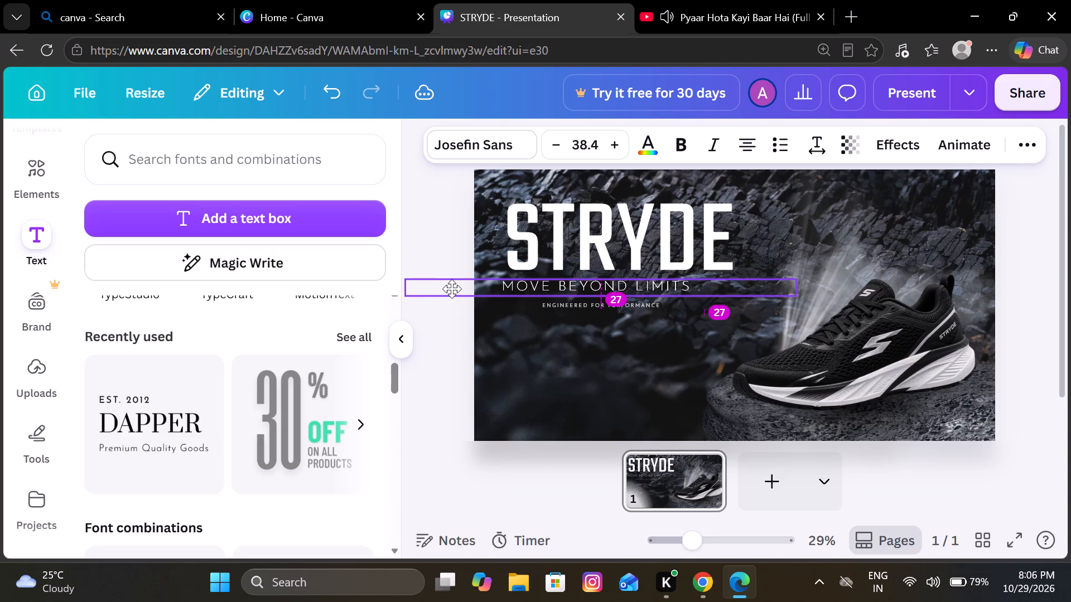
{"action": "left_click_drag", "start_coordinate": [452, 289], "coordinate": [459, 287]}
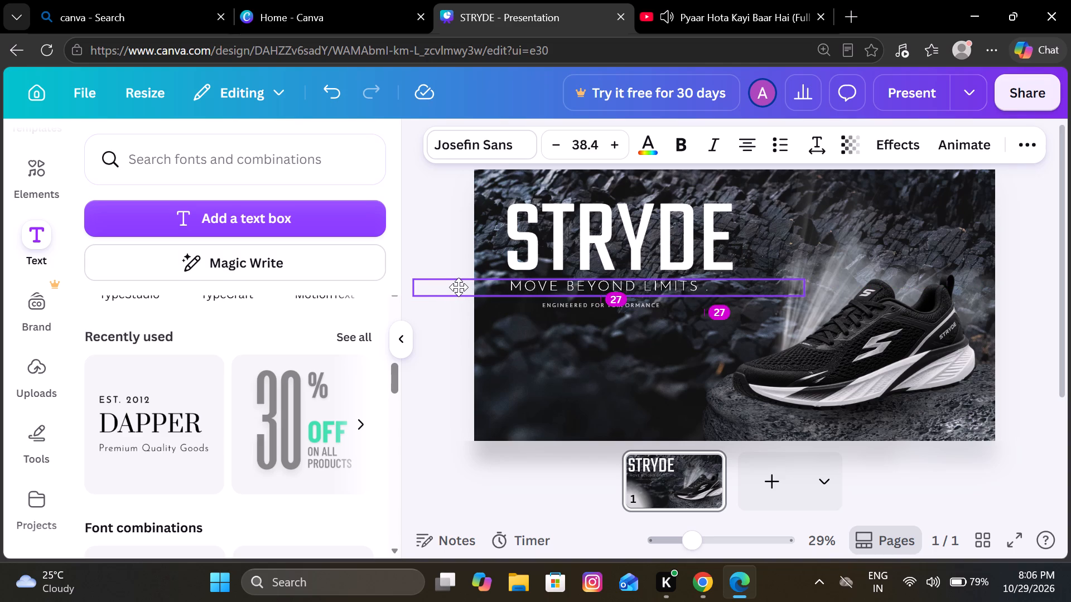
{"action": "left_click_drag", "start_coordinate": [459, 287], "coordinate": [460, 287]}
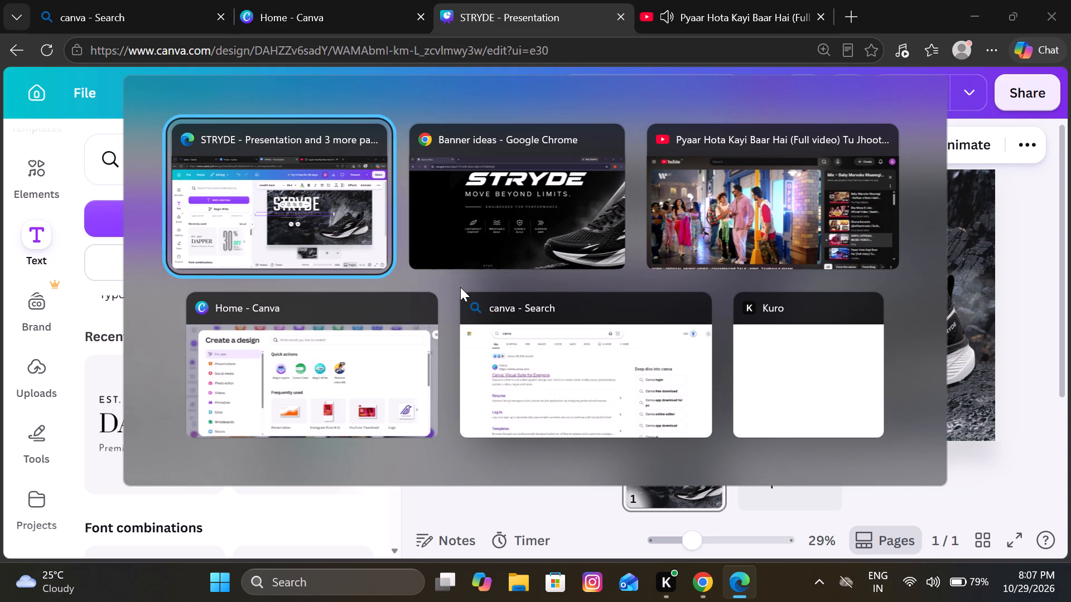
Enlarge the MOVE BEYOND LIMITS tagline to about size 41.5 and realign its start with the left edge of the STRYDE headline.
{"action": "left_click_drag", "start_coordinate": [413, 275], "coordinate": [403, 270]}
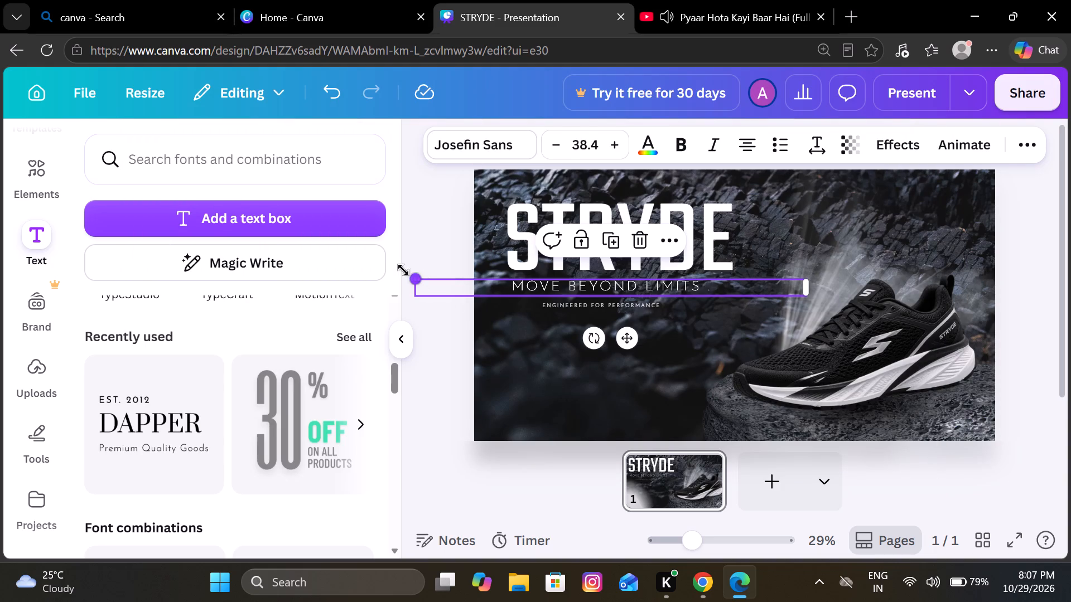
{"action": "left_click_drag", "start_coordinate": [403, 270], "coordinate": [383, 244]}
{"action": "left_click_drag", "start_coordinate": [411, 293], "coordinate": [424, 293]}
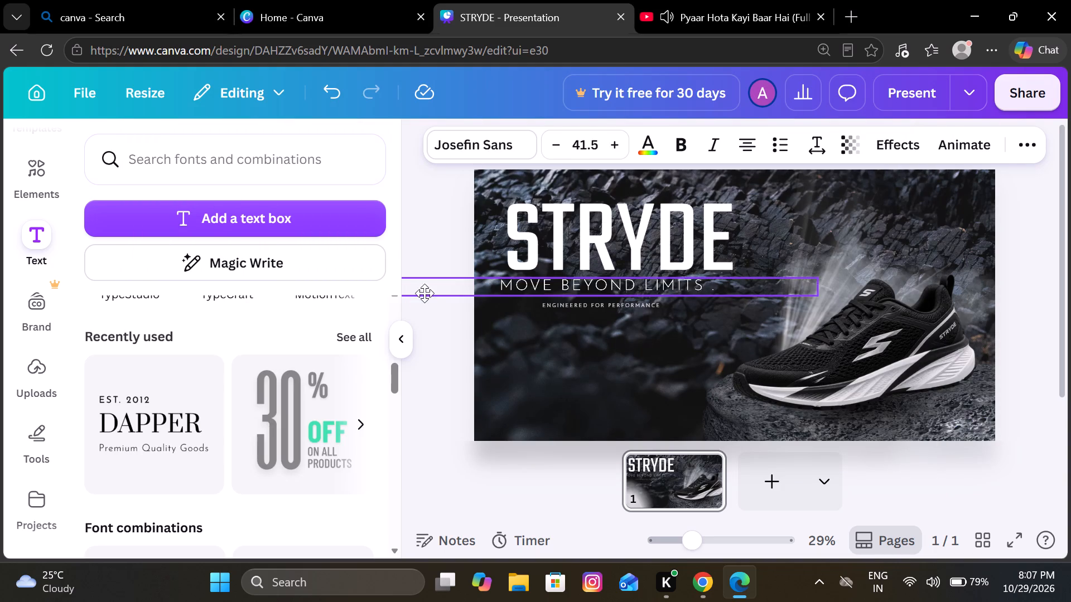
{"action": "left_click_drag", "start_coordinate": [424, 293], "coordinate": [431, 292]}
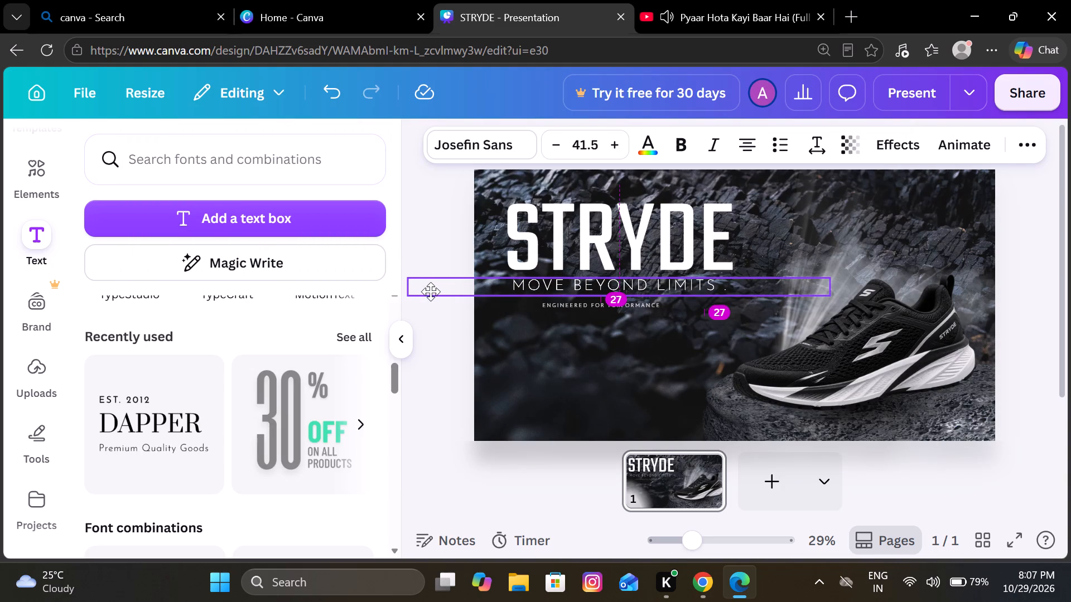
{"action": "left_click_drag", "start_coordinate": [431, 292], "coordinate": [428, 293]}
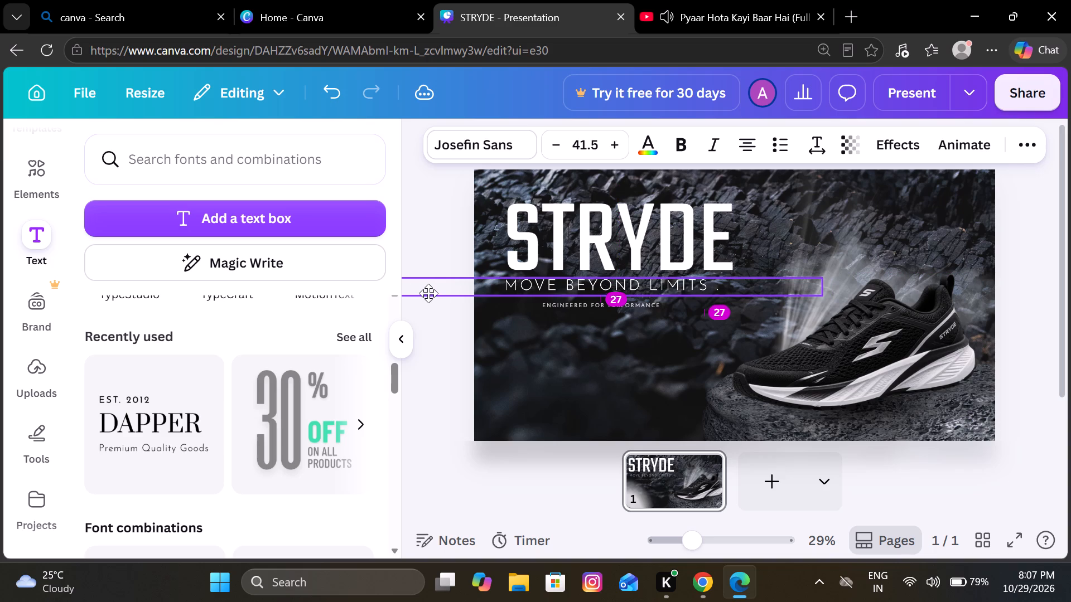
{"action": "left_click_drag", "start_coordinate": [428, 293], "coordinate": [430, 292]}
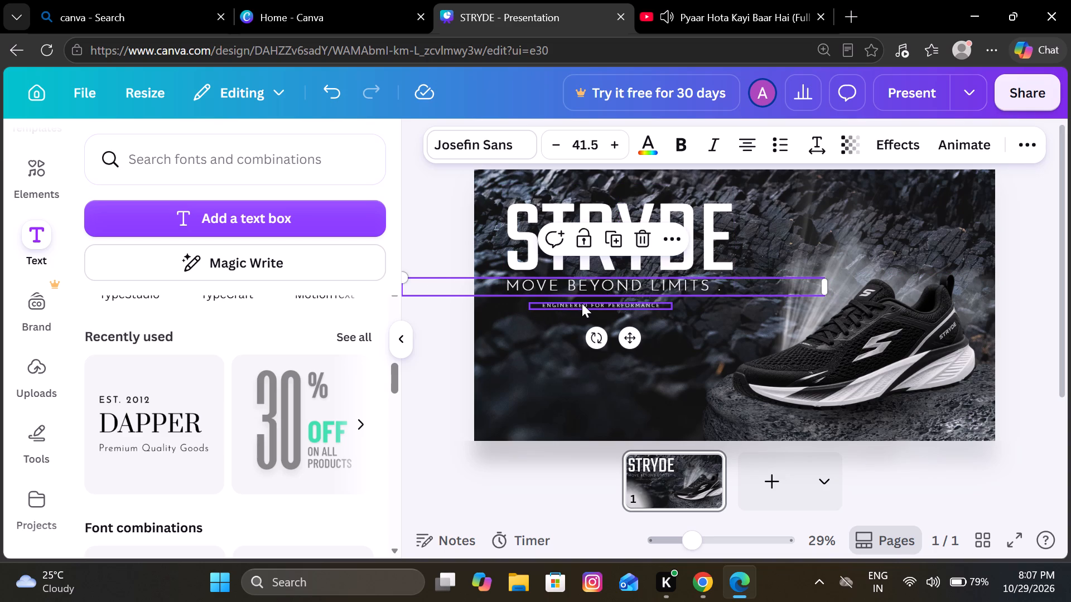
Enlarge the ENGINEERED FOR PERFORMANCE text to about size 17.2, centre it beneath the tagline, and deselect it.
{"action": "left_click_drag", "start_coordinate": [582, 303], "coordinate": [595, 304]}
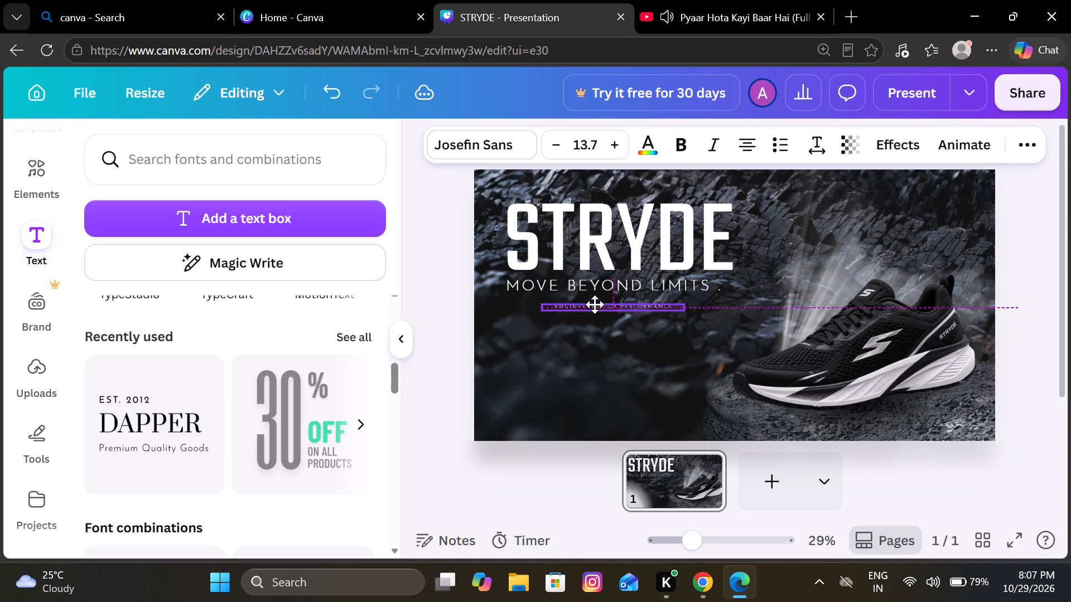
{"action": "left_click_drag", "start_coordinate": [595, 304], "coordinate": [595, 305]}
{"action": "left_click_drag", "start_coordinate": [539, 298], "coordinate": [527, 293]}
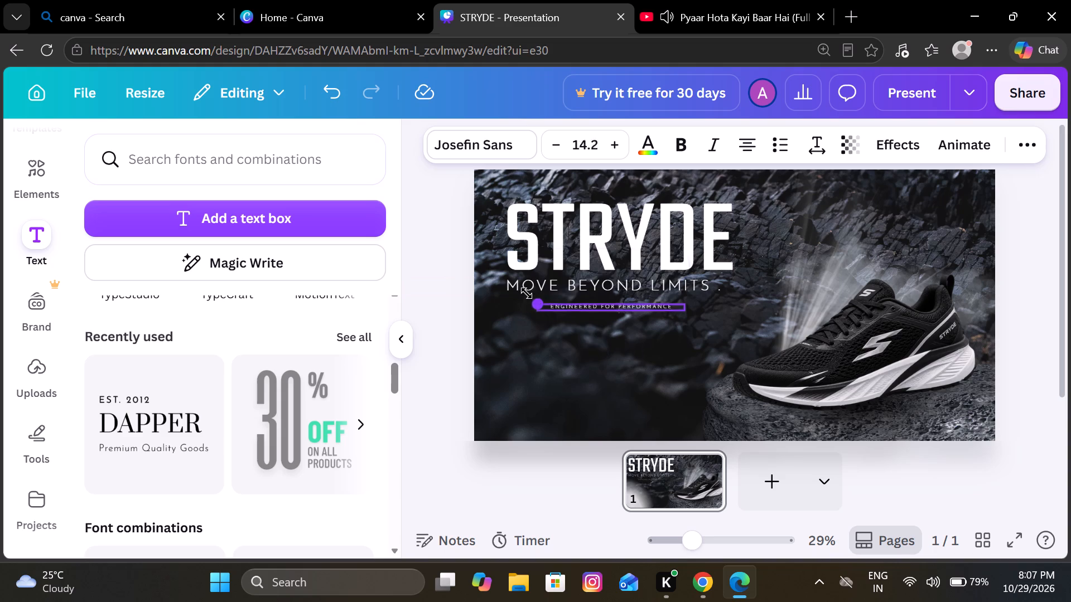
{"action": "left_click_drag", "start_coordinate": [527, 293], "coordinate": [494, 275]}
{"action": "left_click_drag", "start_coordinate": [541, 307], "coordinate": [554, 307]}
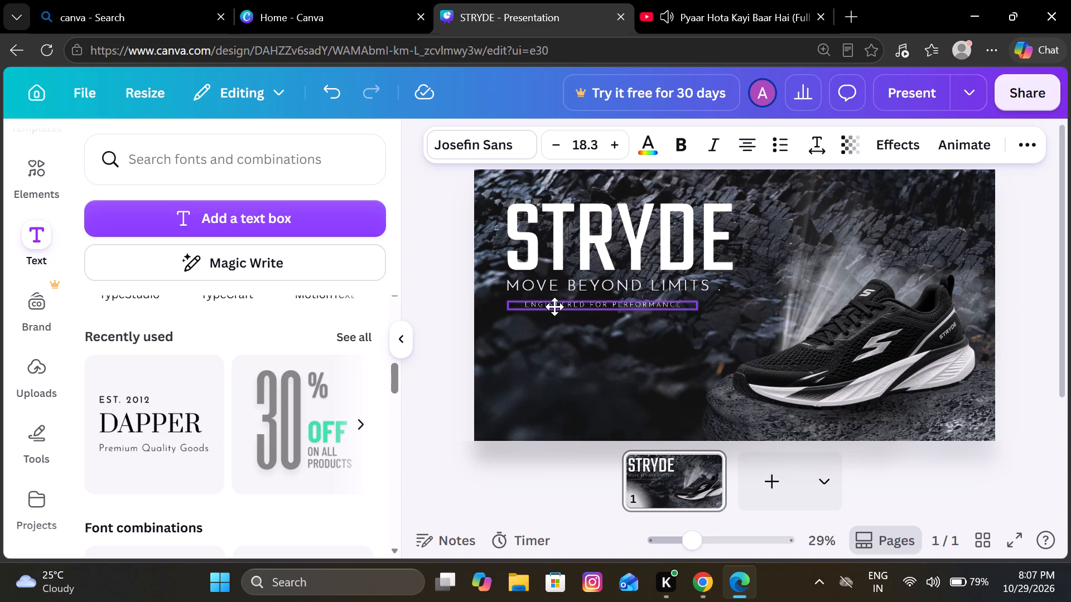
{"action": "left_click_drag", "start_coordinate": [554, 307], "coordinate": [572, 305]}
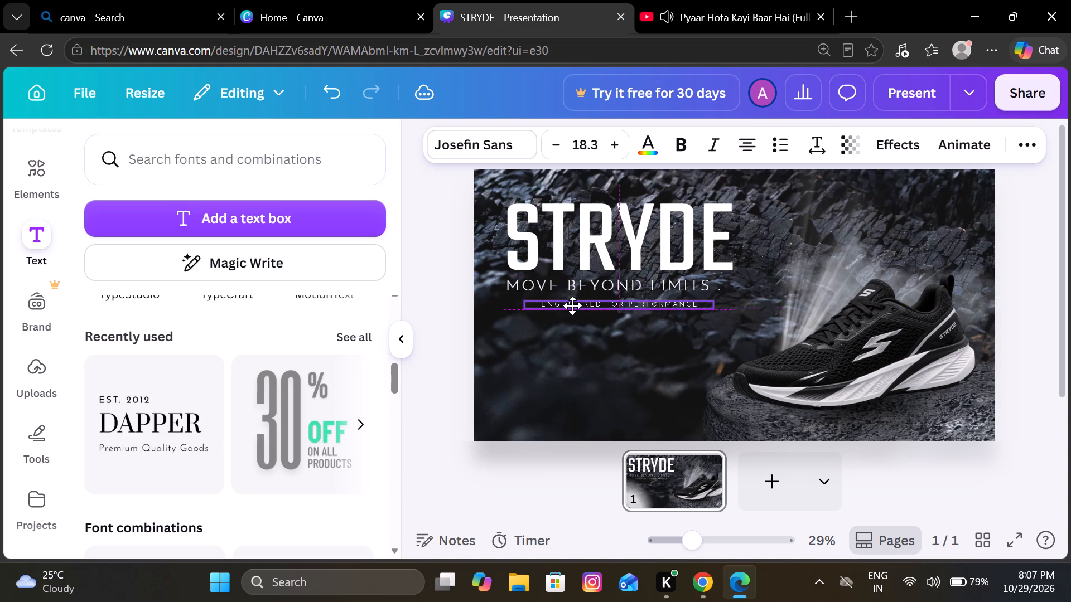
{"action": "left_click_drag", "start_coordinate": [572, 305], "coordinate": [580, 305]}
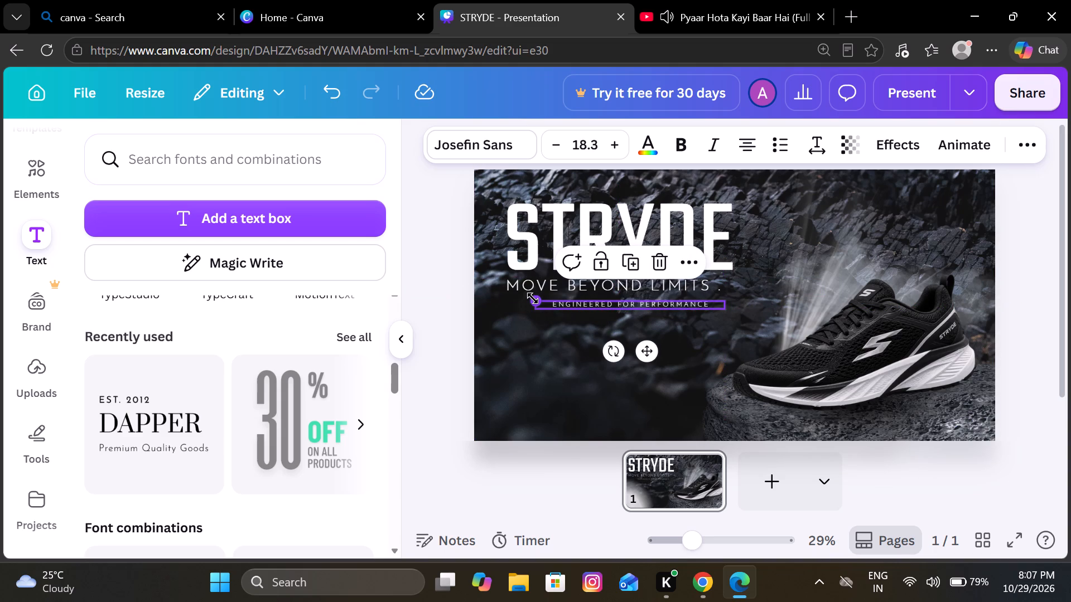
{"action": "left_click_drag", "start_coordinate": [533, 298], "coordinate": [557, 301]}
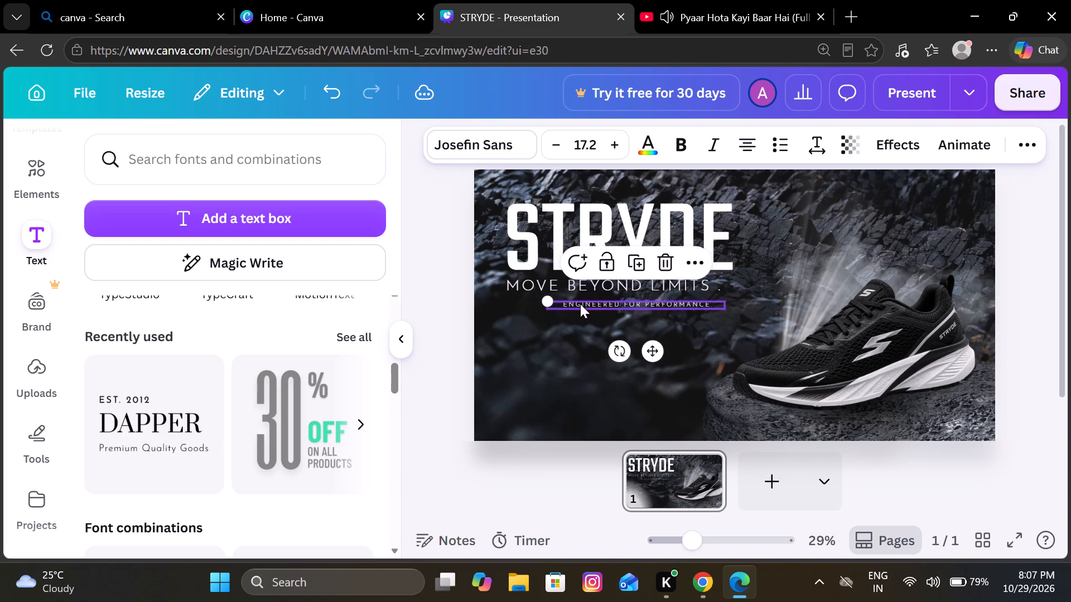
{"action": "left_click_drag", "start_coordinate": [583, 304], "coordinate": [573, 304]}
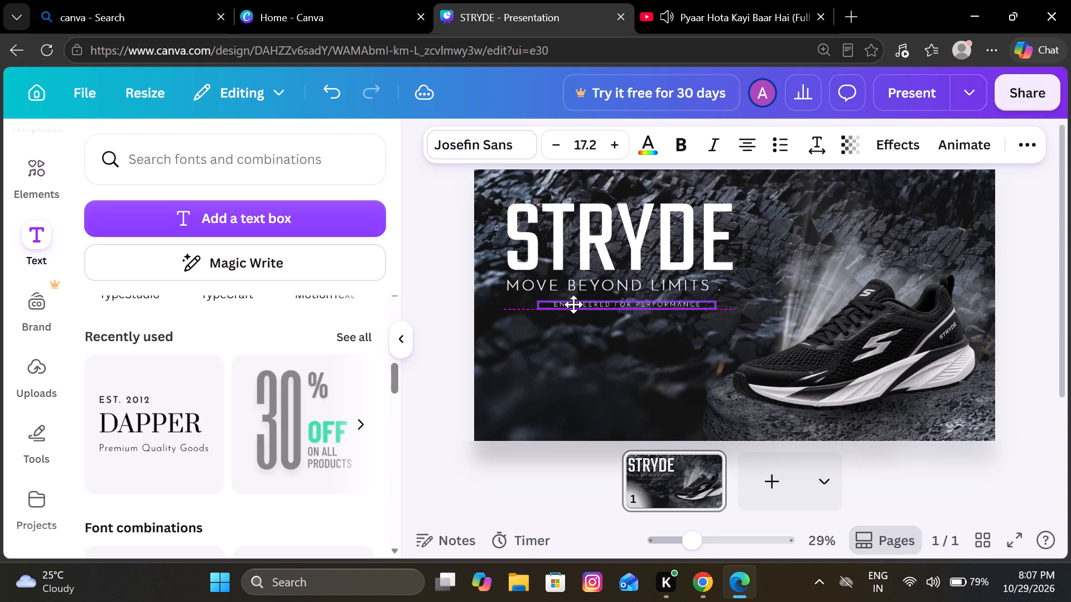
{"action": "left_click_drag", "start_coordinate": [573, 304], "coordinate": [570, 305]}
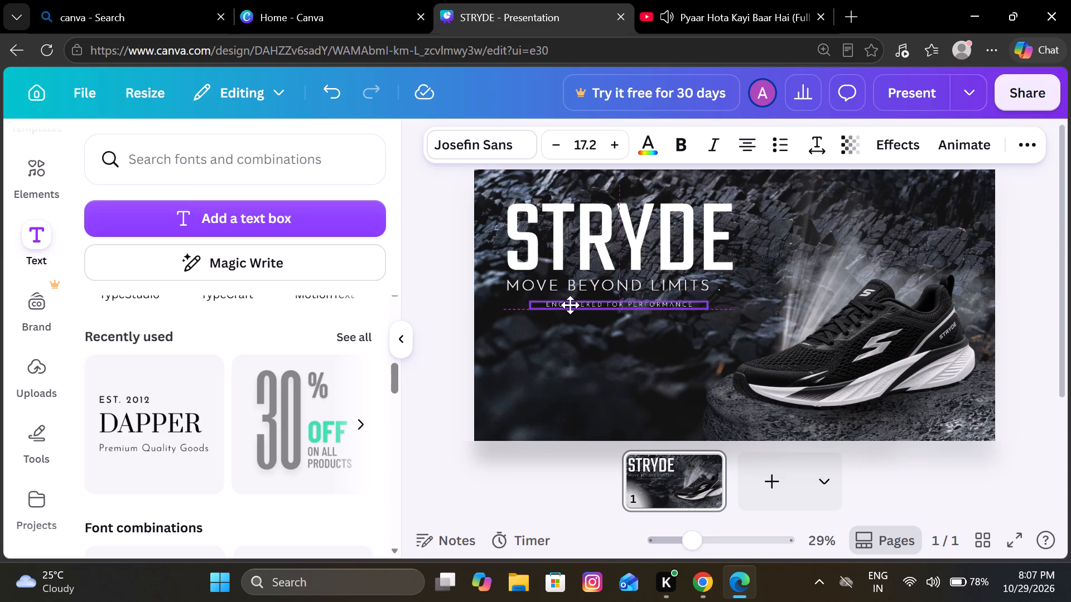
{"action": "left_click_drag", "start_coordinate": [570, 305], "coordinate": [571, 305]}
{"action": "left_click", "coordinate": [543, 353]}
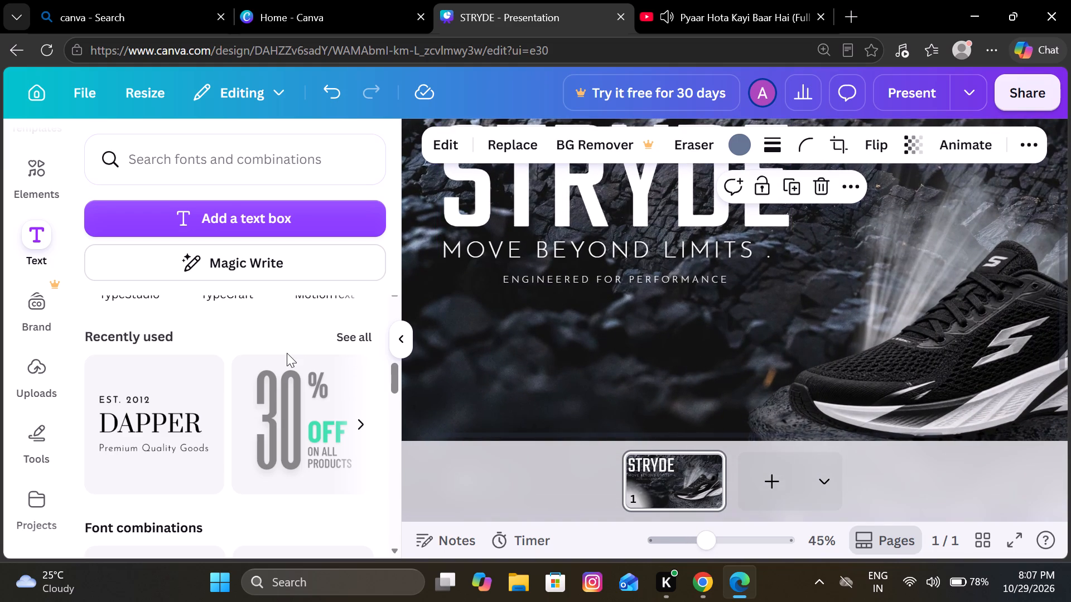
Add a body text box containing a vertical bar character, rotate it to lie horizontally, and enlarge it to about size 120.
{"action": "scroll", "coordinate": [287, 353], "scroll_direction": "up", "scroll_amount": 3}
{"action": "left_click", "coordinate": [267, 379]}
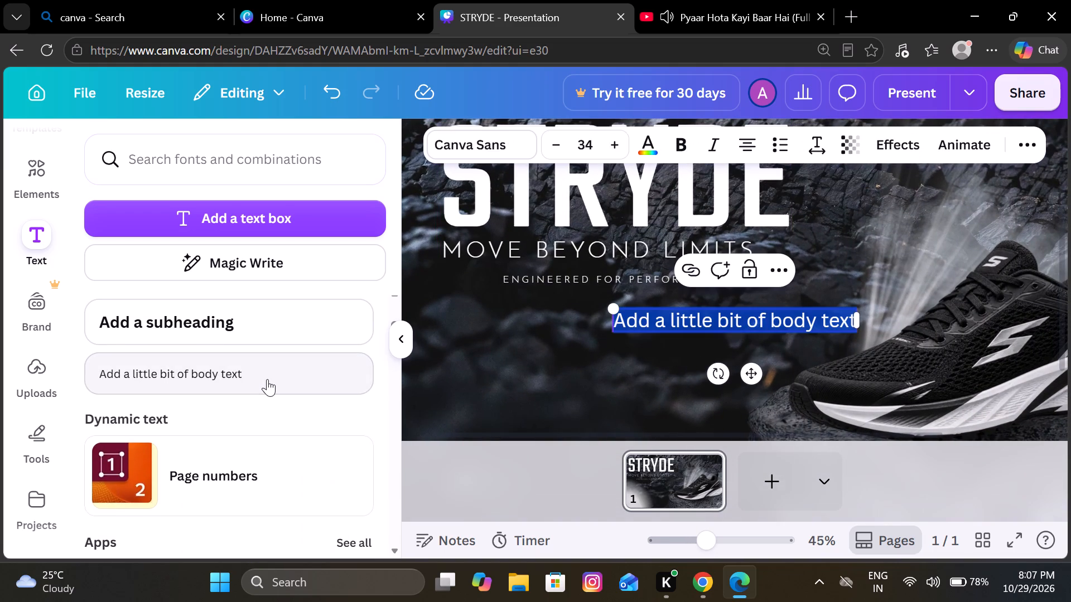
{"action": "key", "text": "shift+bar"}
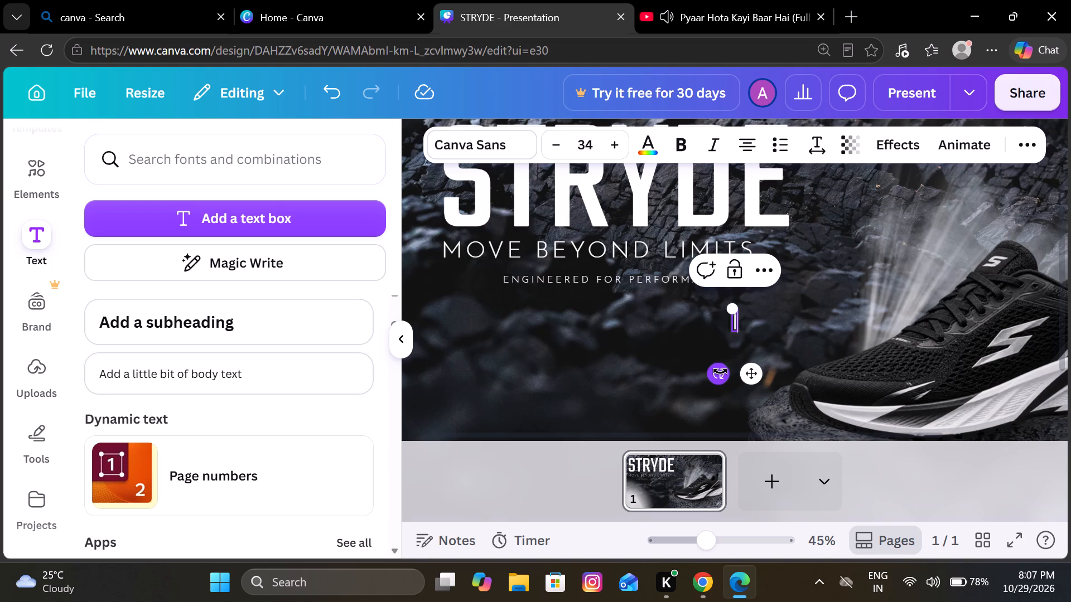
{"action": "left_click_drag", "start_coordinate": [720, 371], "coordinate": [667, 302]}
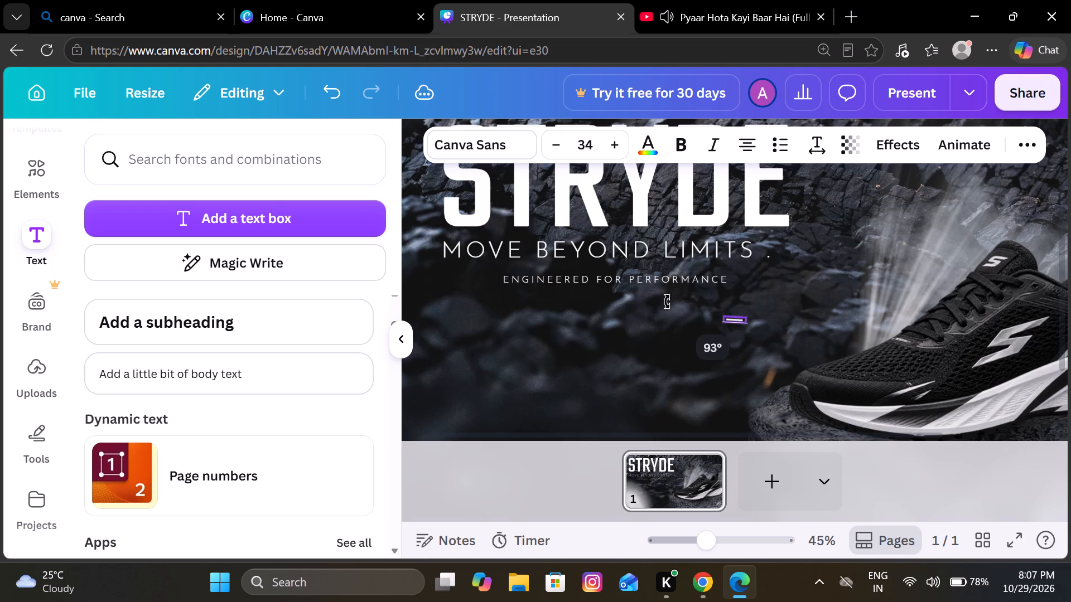
{"action": "left_click_drag", "start_coordinate": [667, 302], "coordinate": [669, 305]}
{"action": "left_click_drag", "start_coordinate": [747, 318], "coordinate": [781, 289]}
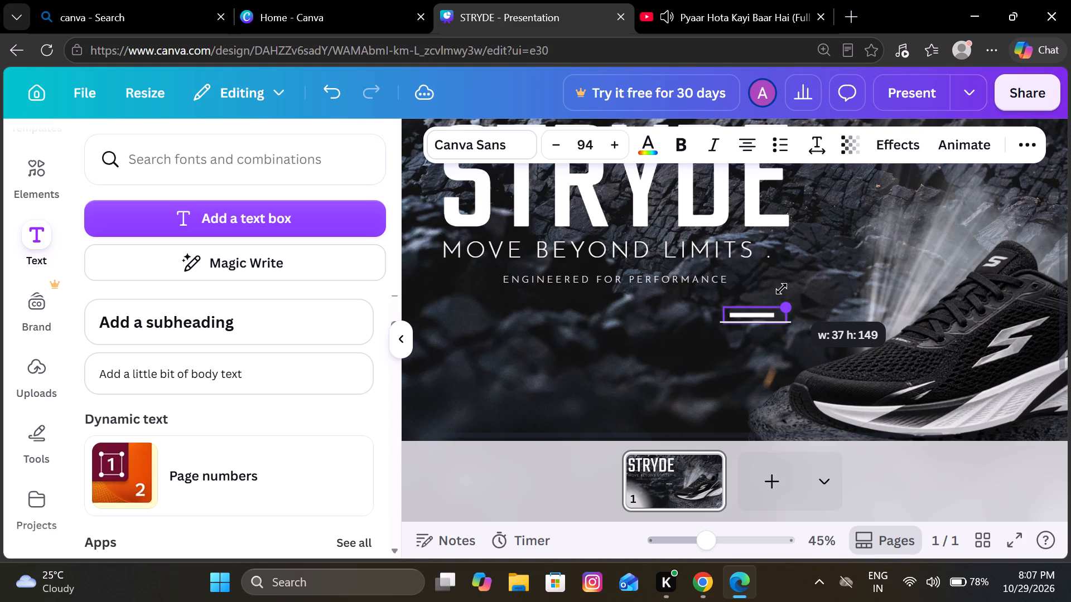
{"action": "left_click_drag", "start_coordinate": [781, 289], "coordinate": [797, 278]}
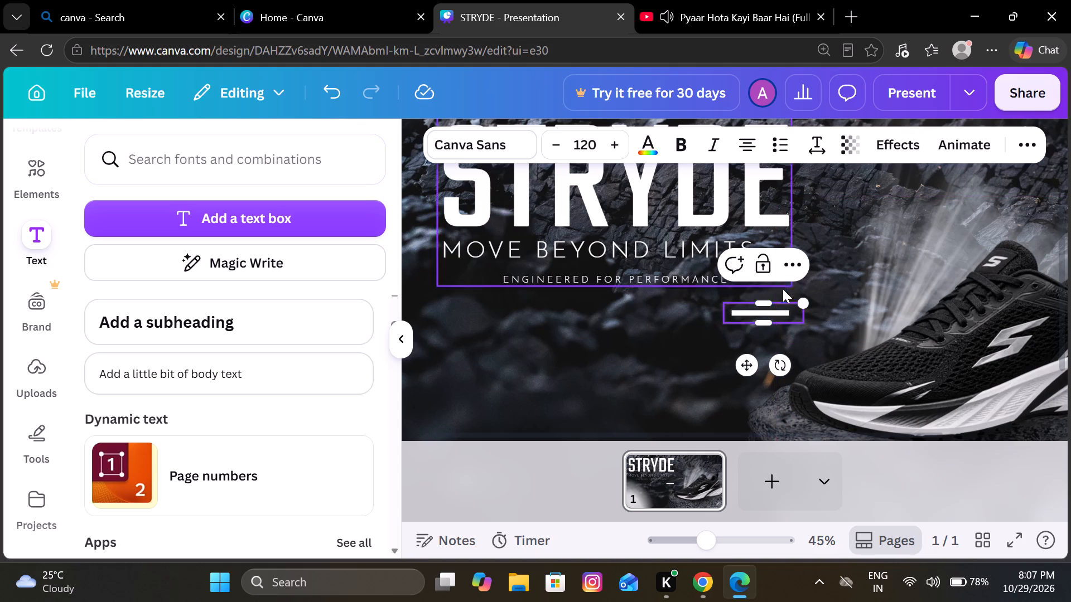
{"action": "left_click", "coordinate": [677, 345]}
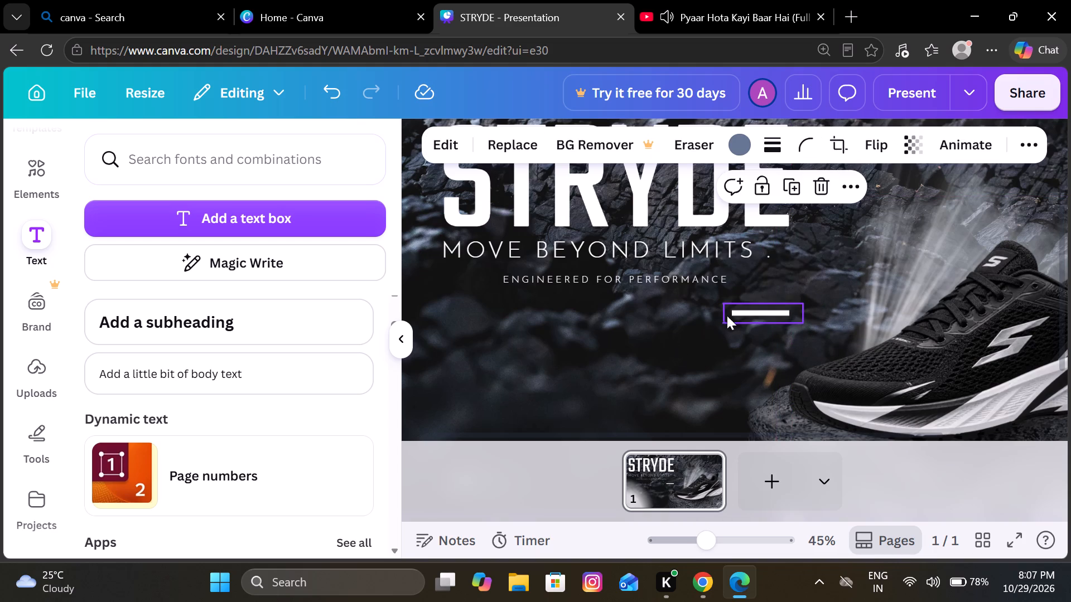
Move the horizontal bar to the left of ENGINEERED FOR PERFORMANCE, shrink it to about size 60.1, and align it with that text.
{"action": "left_click_drag", "start_coordinate": [739, 317], "coordinate": [442, 286]}
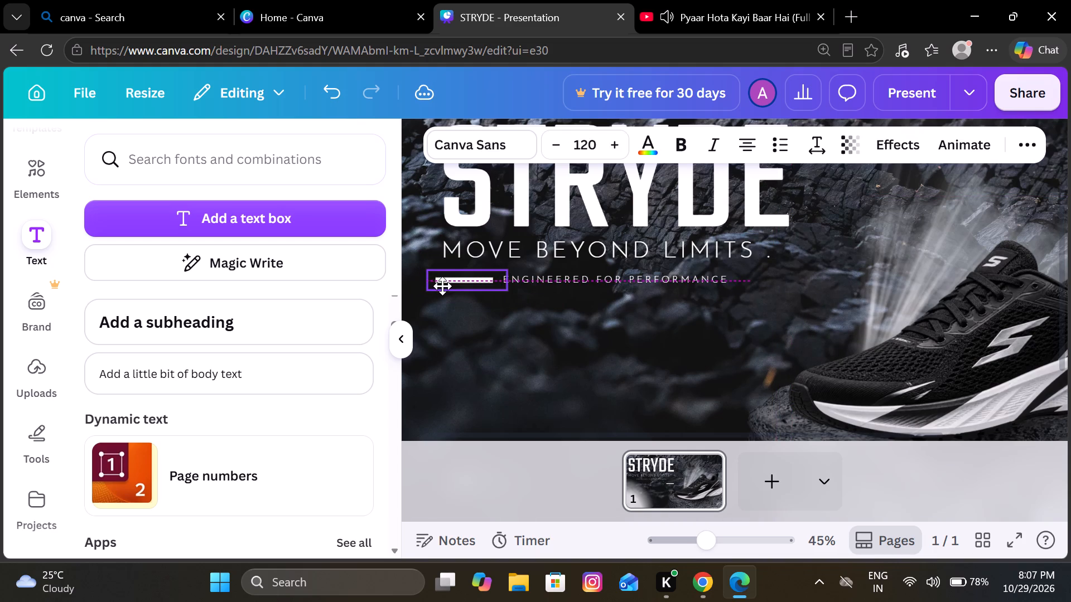
{"action": "left_click_drag", "start_coordinate": [442, 286], "coordinate": [447, 285]}
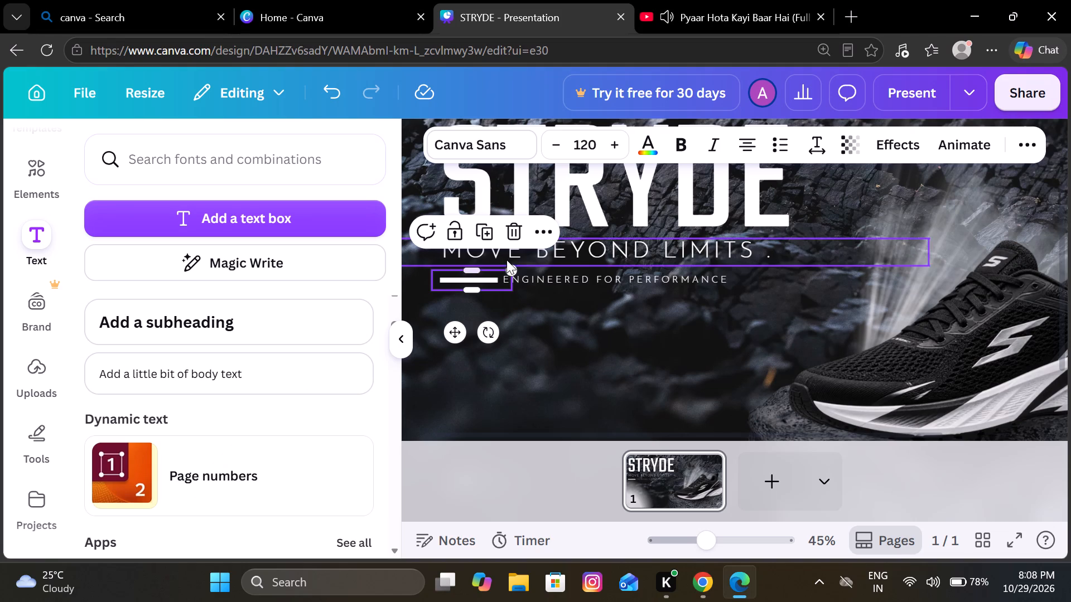
{"action": "left_click_drag", "start_coordinate": [506, 273], "coordinate": [469, 278]}
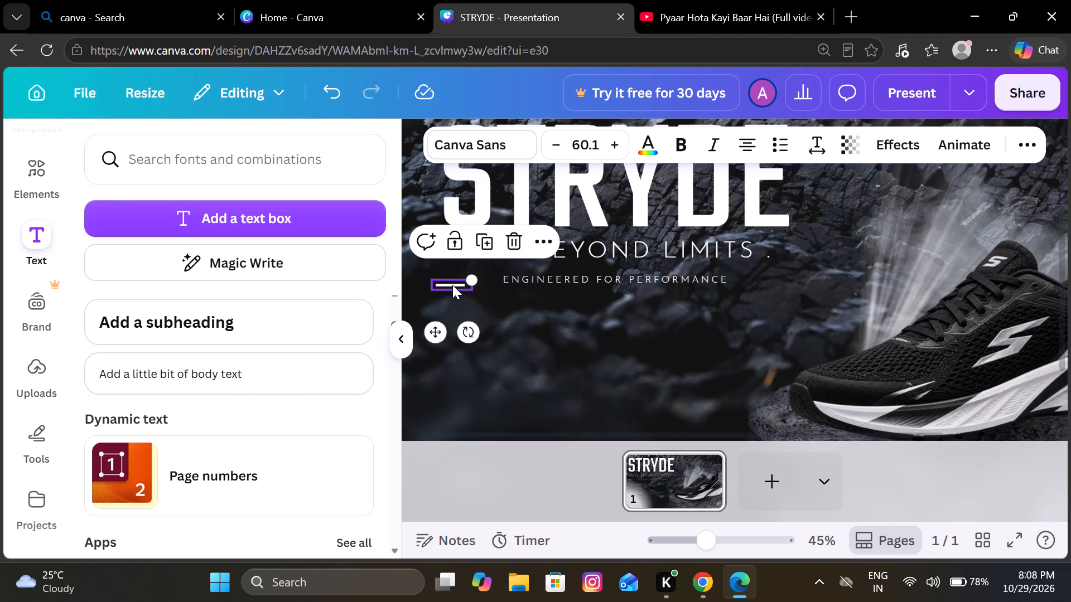
{"action": "left_click_drag", "start_coordinate": [452, 284], "coordinate": [469, 276]}
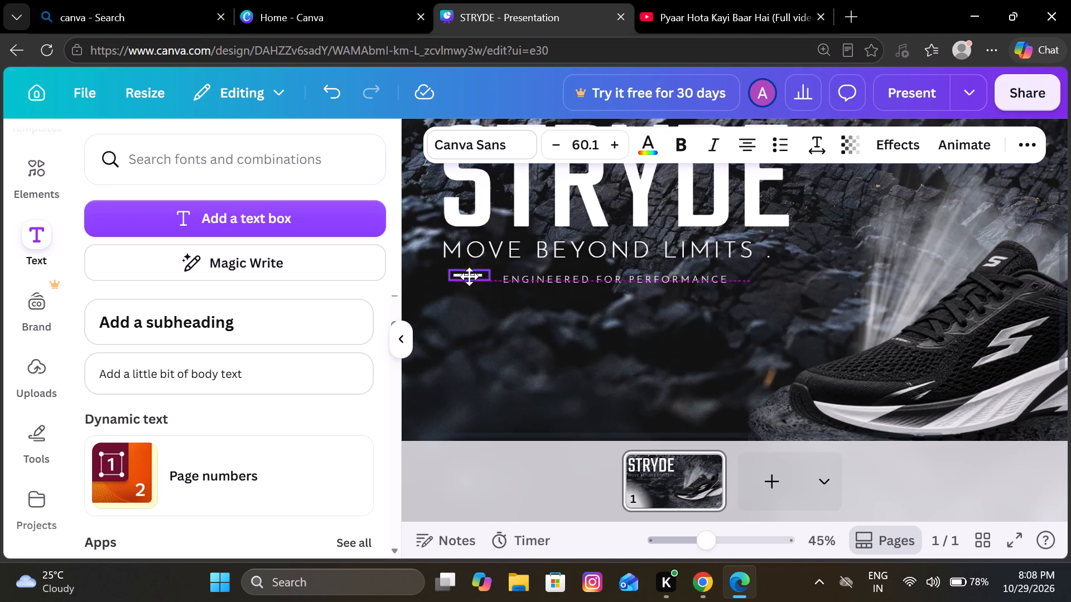
{"action": "left_click_drag", "start_coordinate": [469, 276], "coordinate": [461, 278]}
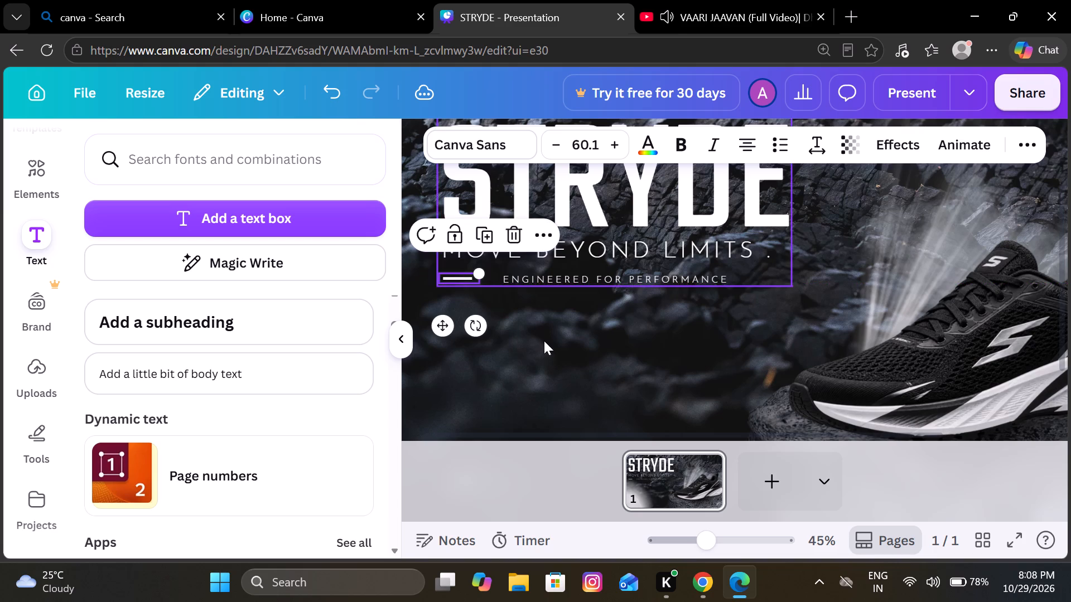
{"action": "left_click", "coordinate": [544, 341]}
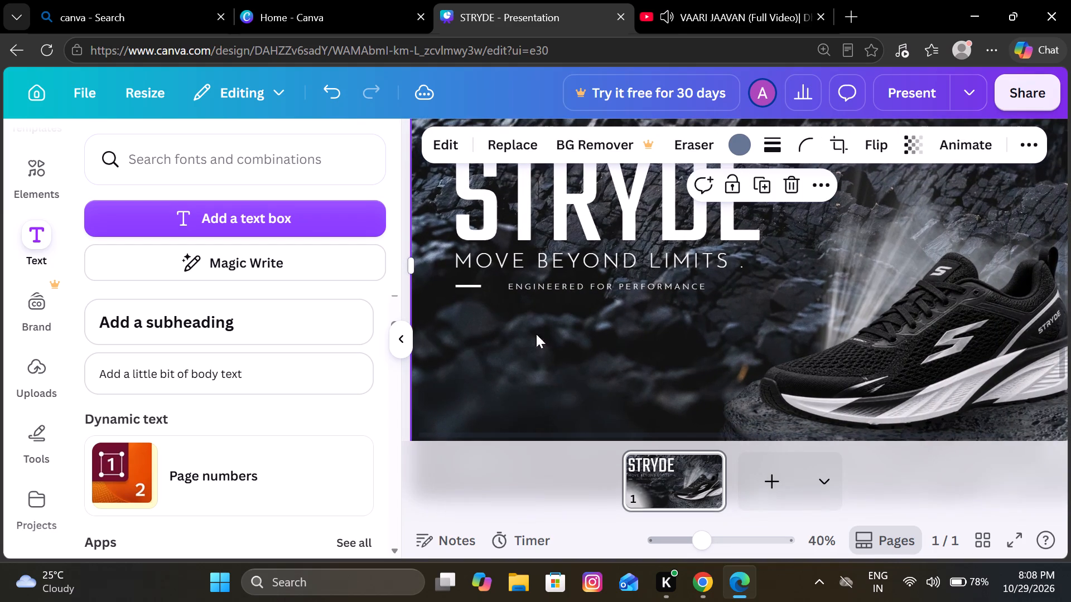
{"action": "left_click_drag", "start_coordinate": [472, 284], "coordinate": [475, 284]}
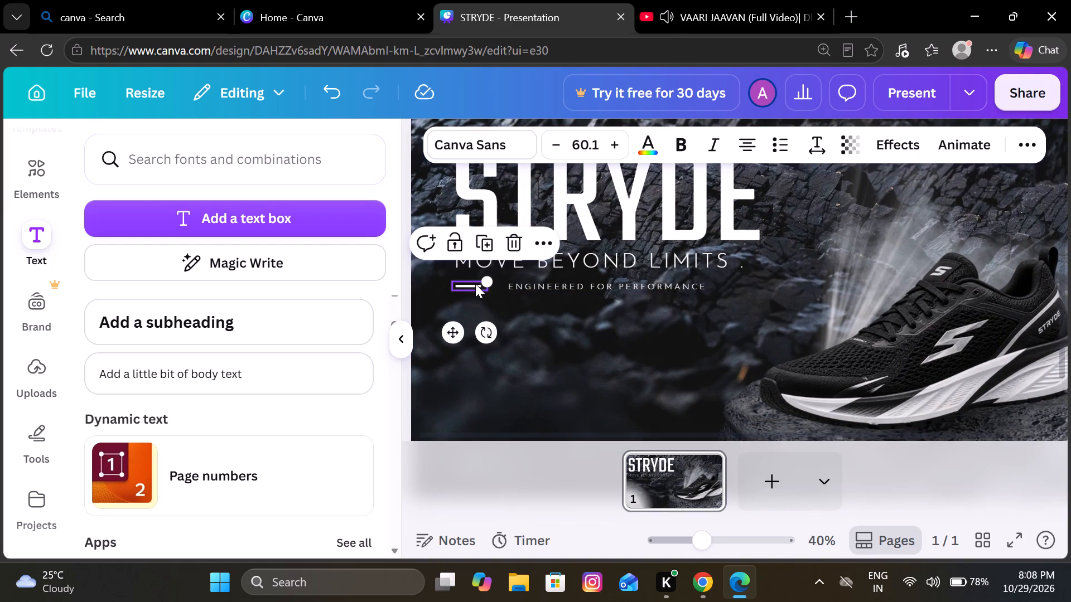
{"action": "left_click_drag", "start_coordinate": [475, 284], "coordinate": [481, 284]}
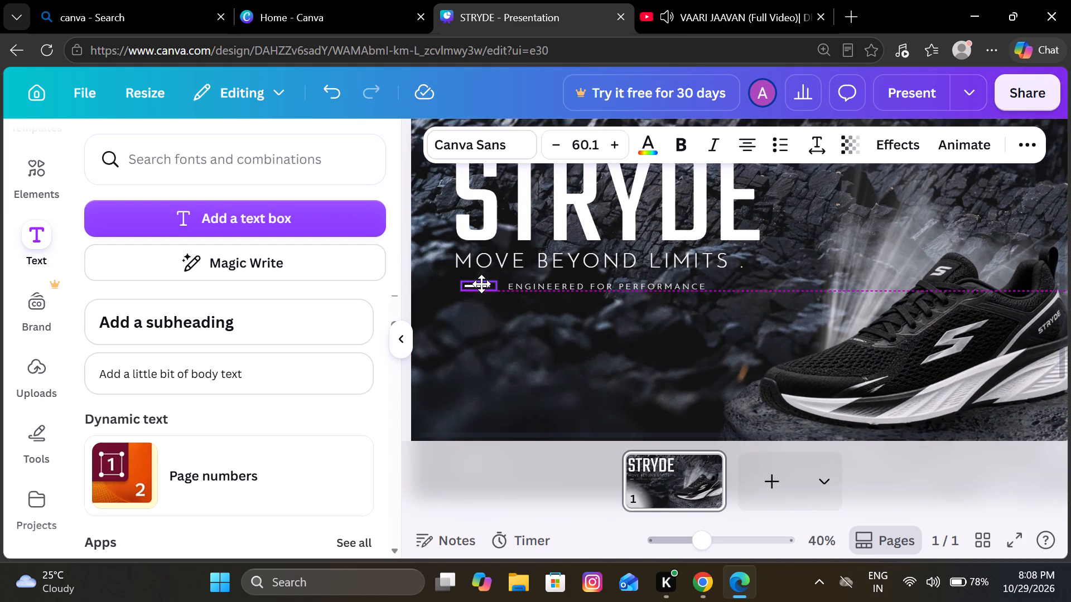
{"action": "left_click_drag", "start_coordinate": [481, 284], "coordinate": [481, 284]}
{"action": "left_click", "coordinate": [571, 352]}
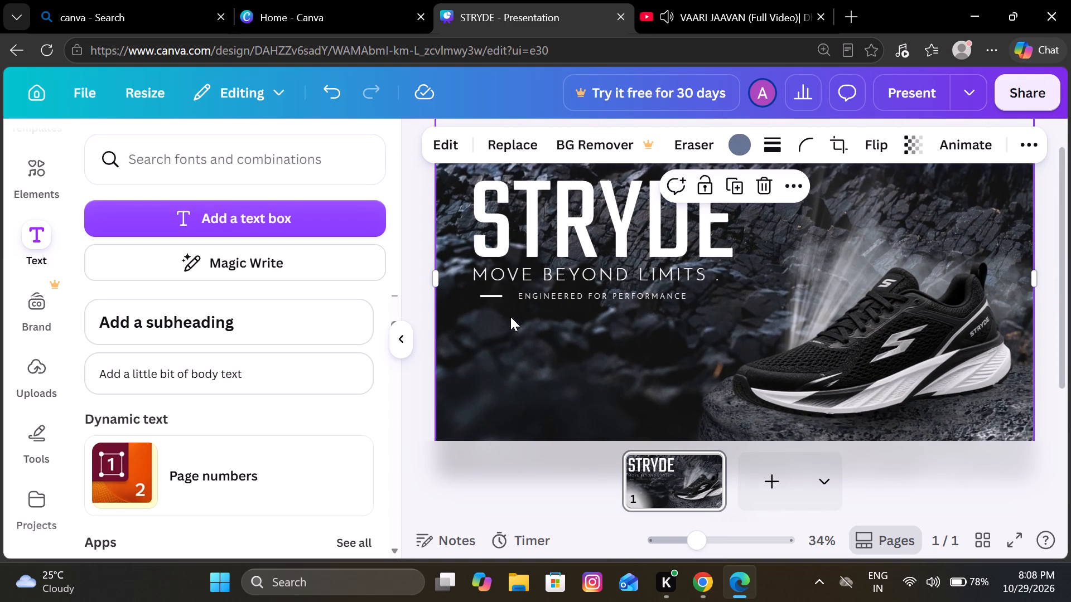
Duplicate the horizontal bar beside ENGINEERED FOR PERFORMANCE and join the copy in line with the original to form one longer divider line.
{"action": "left_click", "coordinate": [494, 298]}
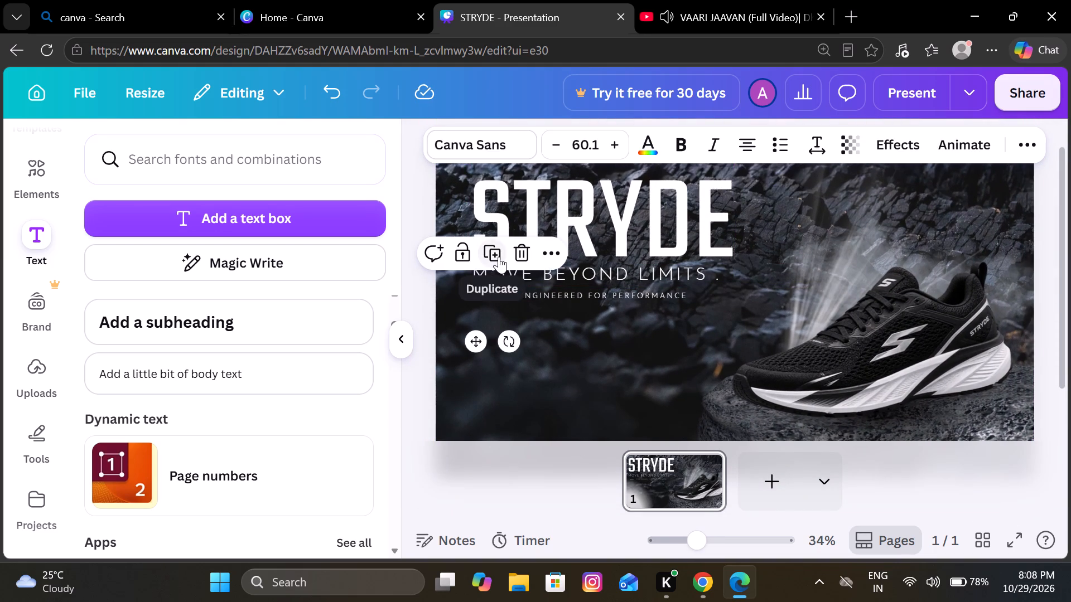
{"action": "left_click", "coordinate": [499, 256]}
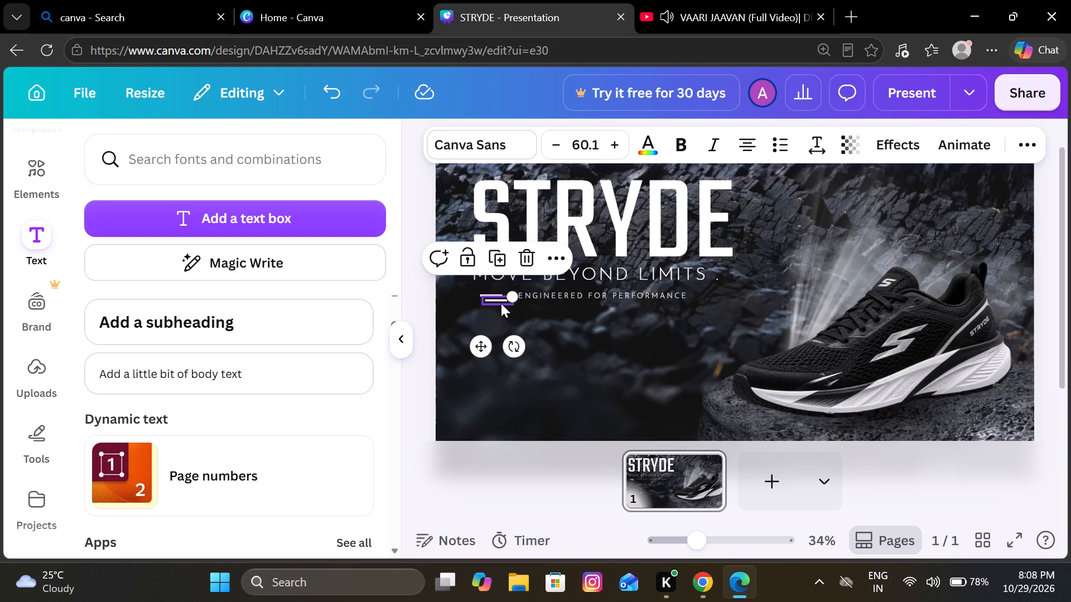
{"action": "left_click_drag", "start_coordinate": [503, 300], "coordinate": [498, 281]}
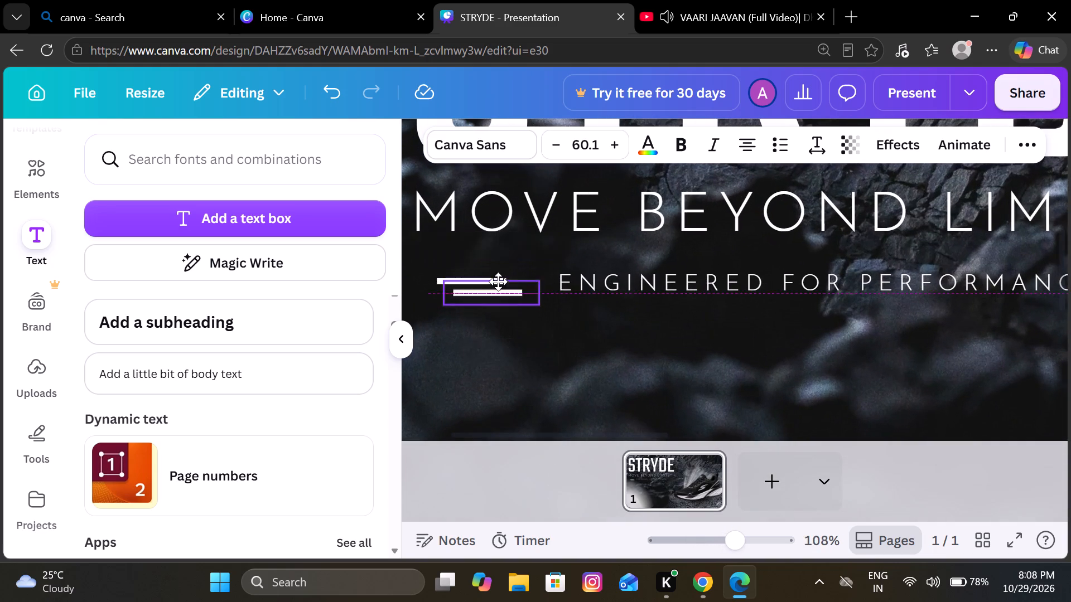
{"action": "left_click_drag", "start_coordinate": [498, 281], "coordinate": [507, 284]}
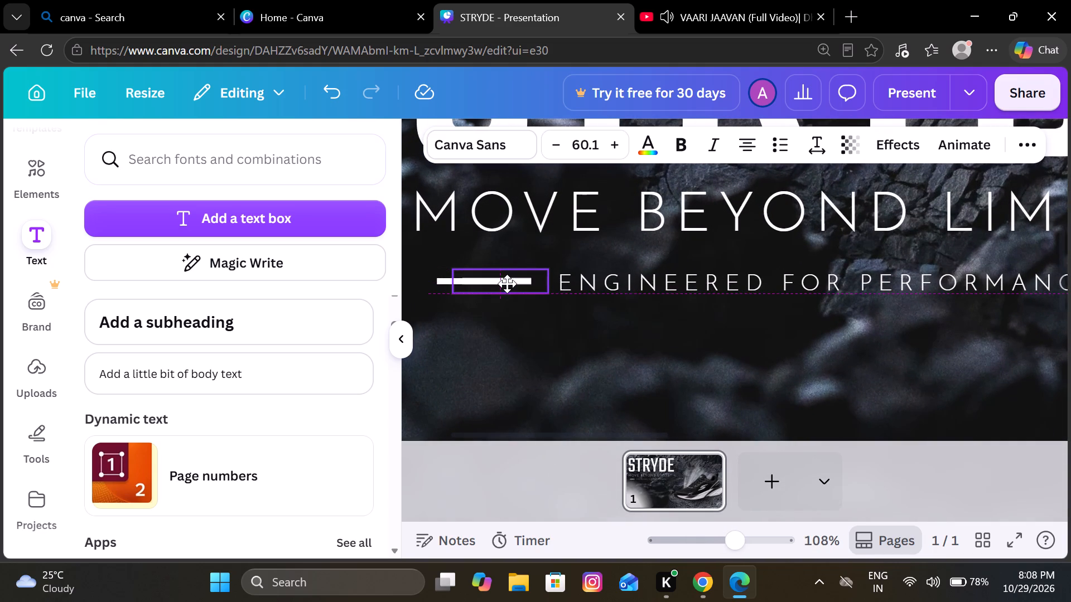
{"action": "left_click_drag", "start_coordinate": [507, 284], "coordinate": [529, 307]}
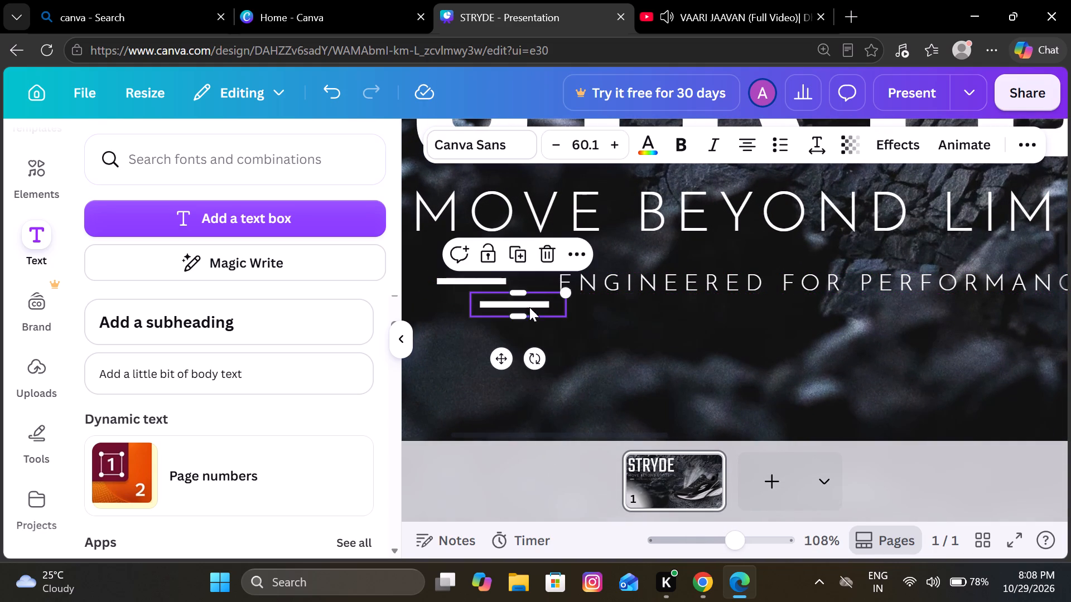
{"action": "left_click", "coordinate": [457, 284]}
{"action": "left_click_drag", "start_coordinate": [457, 284], "coordinate": [450, 284]}
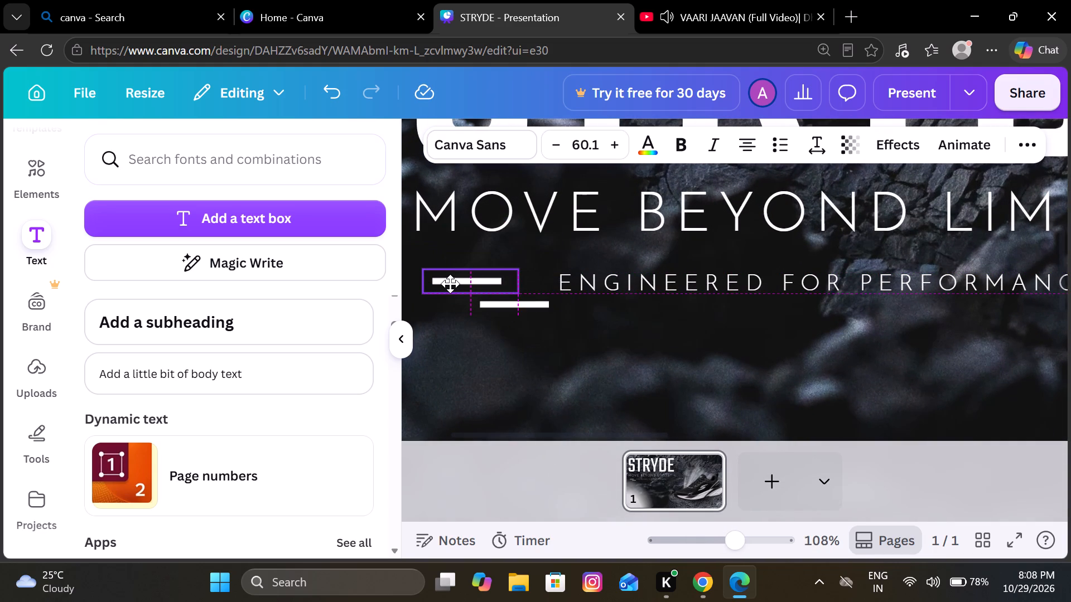
{"action": "left_click_drag", "start_coordinate": [450, 284], "coordinate": [446, 284]}
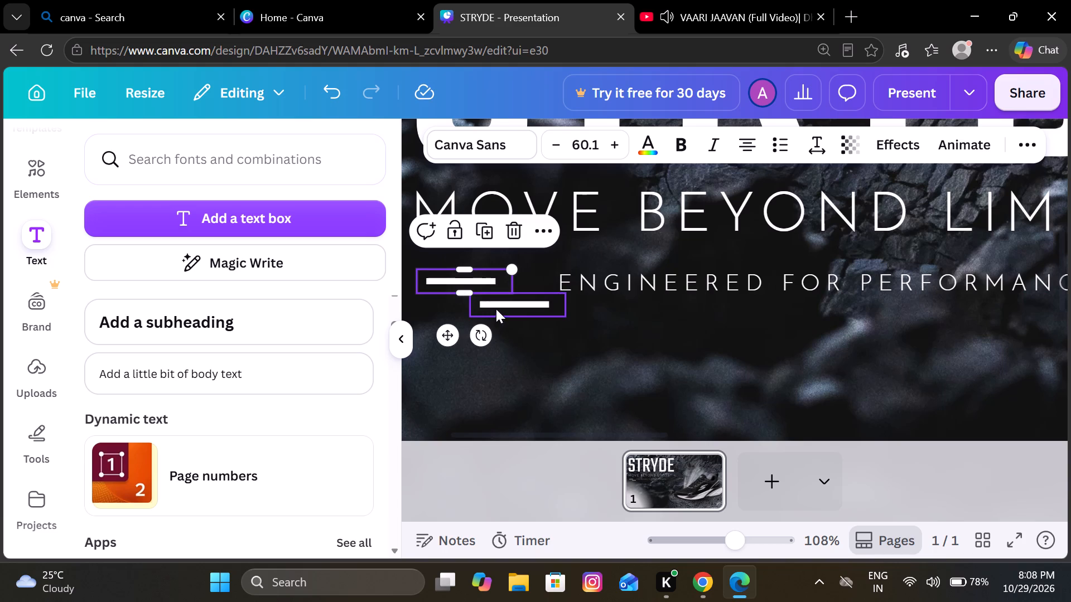
{"action": "left_click", "coordinate": [490, 307]}
{"action": "left_click_drag", "start_coordinate": [498, 314], "coordinate": [482, 290]}
{"action": "left_click", "coordinate": [579, 317]}
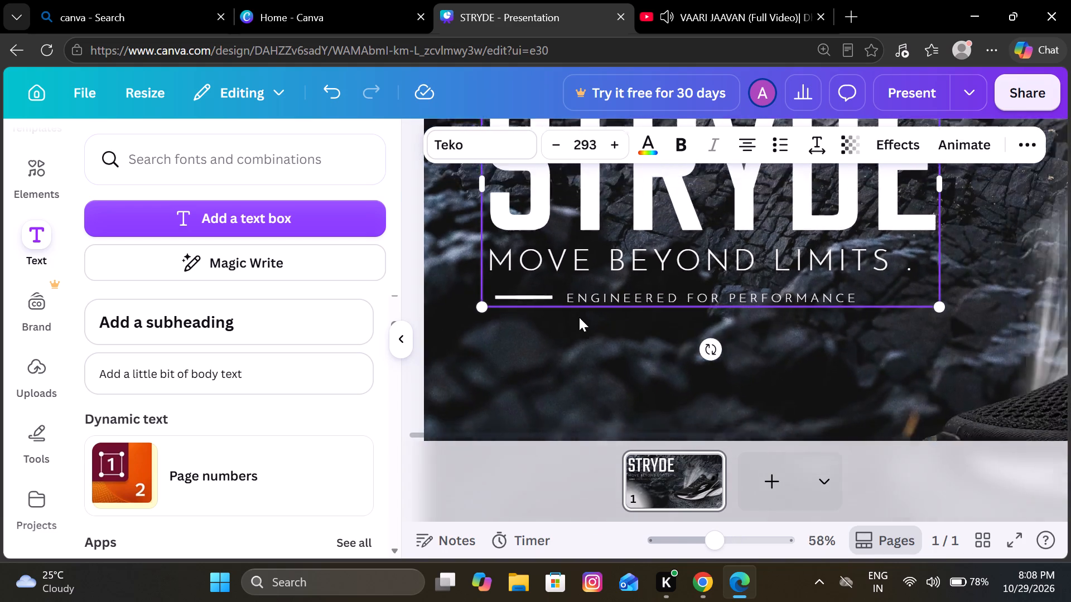
{"action": "left_click", "coordinate": [562, 362]}
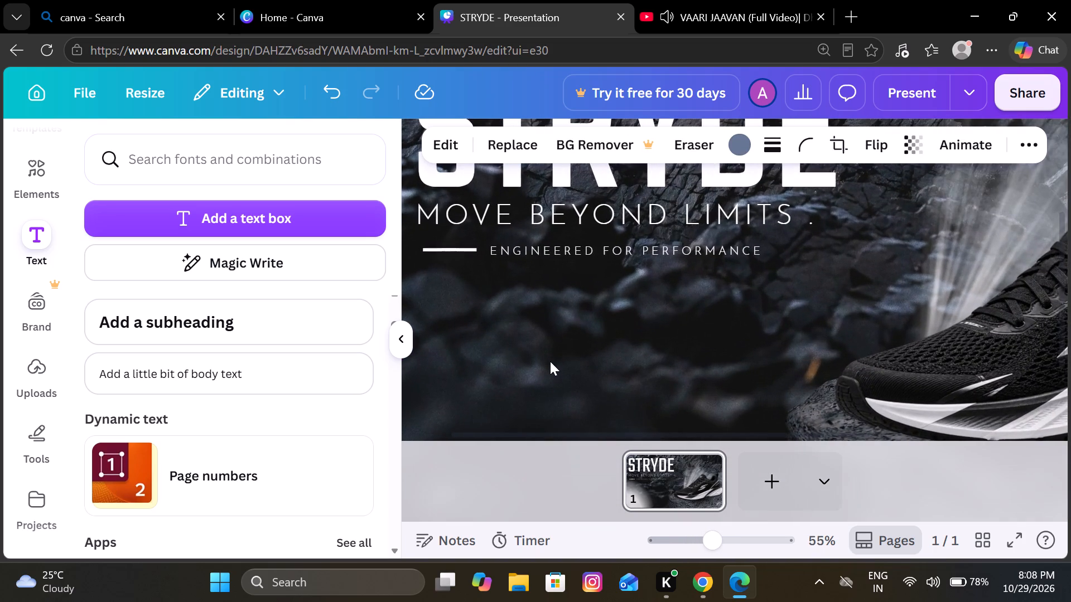
Add the EST. 2012 DAPPER text combination and delete its DAPPER and EST. 2012 lines, keeping only Premium Quality Goods.
{"action": "scroll", "coordinate": [550, 361], "scroll_direction": "right", "scroll_amount": 3}
{"action": "scroll", "coordinate": [550, 361], "scroll_direction": "up", "scroll_amount": 1}
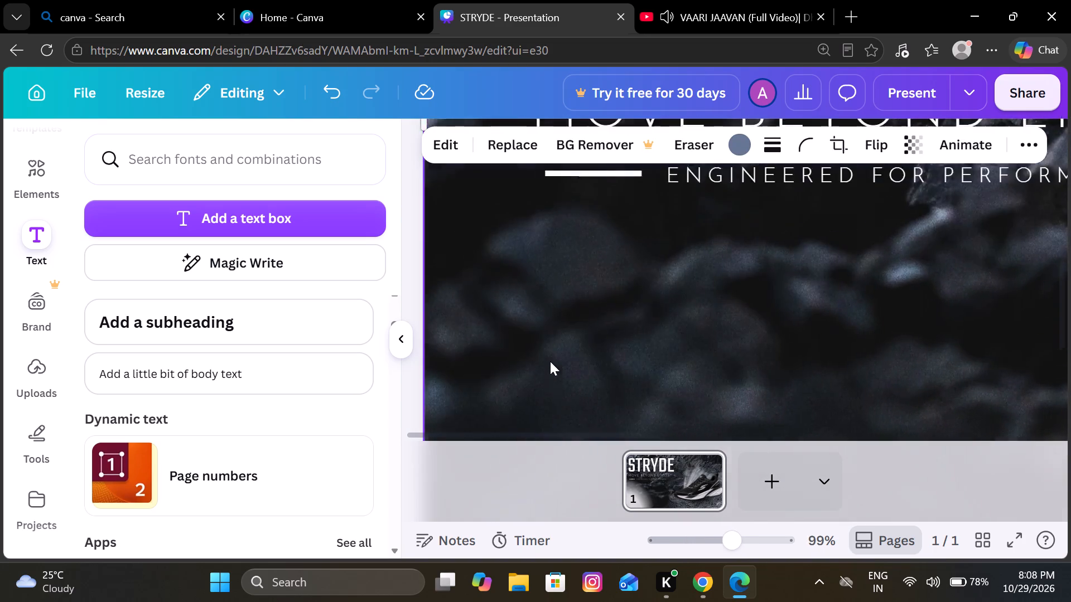
{"action": "scroll", "coordinate": [550, 361], "scroll_direction": "up", "scroll_amount": 1}
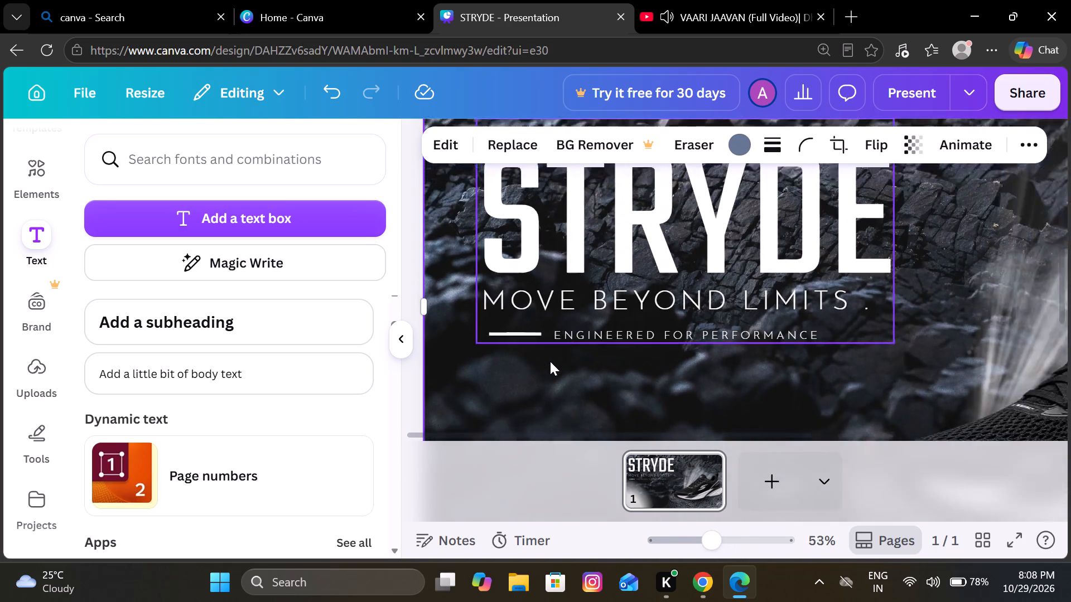
{"action": "scroll", "coordinate": [550, 361], "scroll_direction": "down", "scroll_amount": 1}
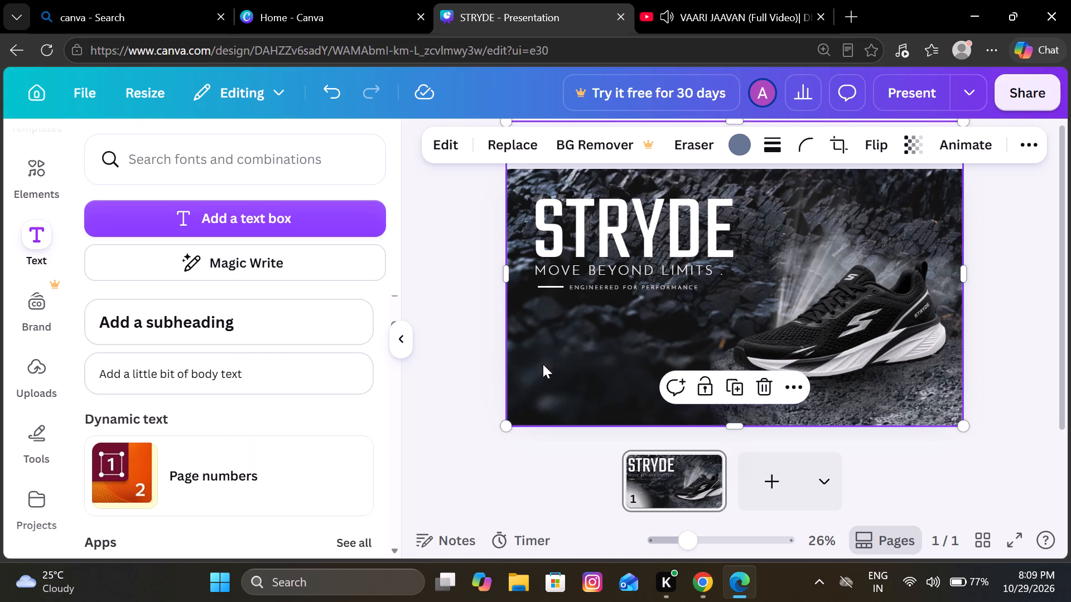
{"action": "scroll", "coordinate": [258, 317], "scroll_direction": "down", "scroll_amount": 4}
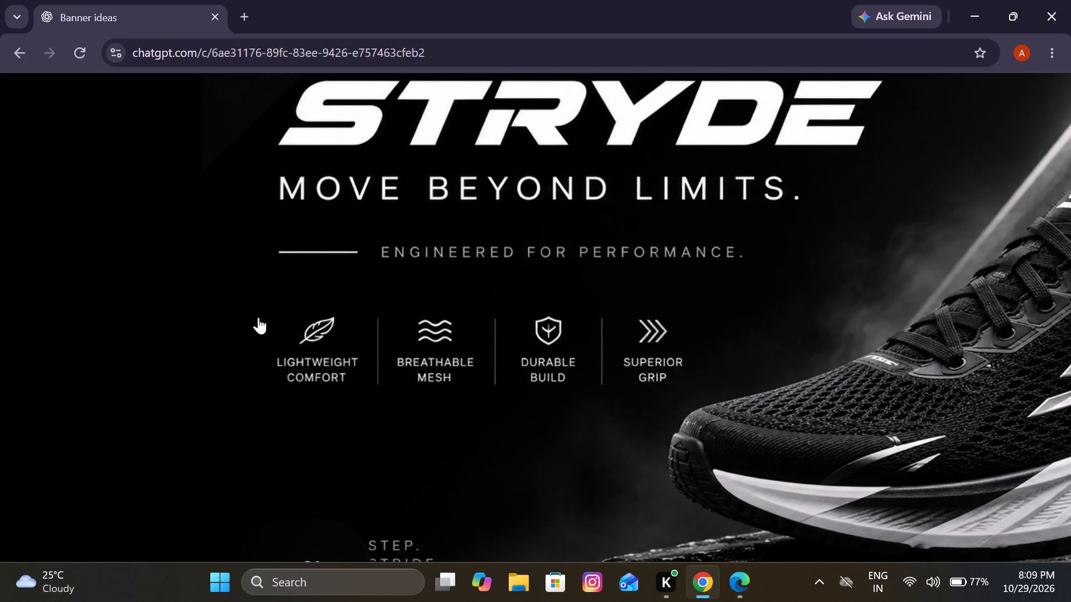
{"action": "scroll", "coordinate": [157, 445], "scroll_direction": "down", "scroll_amount": 1}
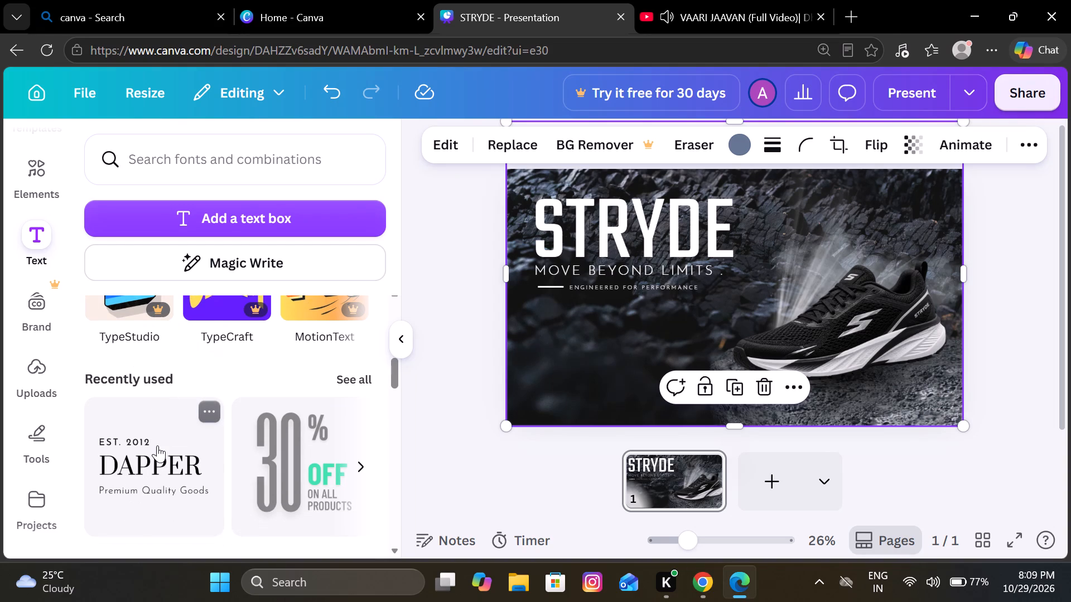
{"action": "scroll", "coordinate": [157, 445], "scroll_direction": "down", "scroll_amount": 1}
{"action": "left_click", "coordinate": [149, 462]}
{"action": "left_click", "coordinate": [694, 294]}
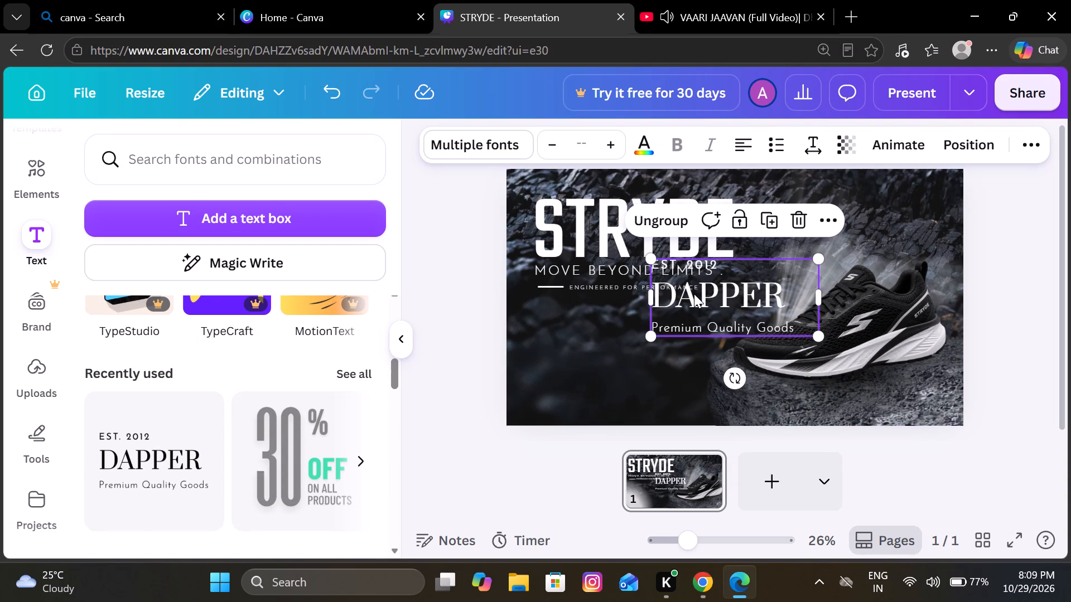
{"action": "left_click", "coordinate": [781, 244]}
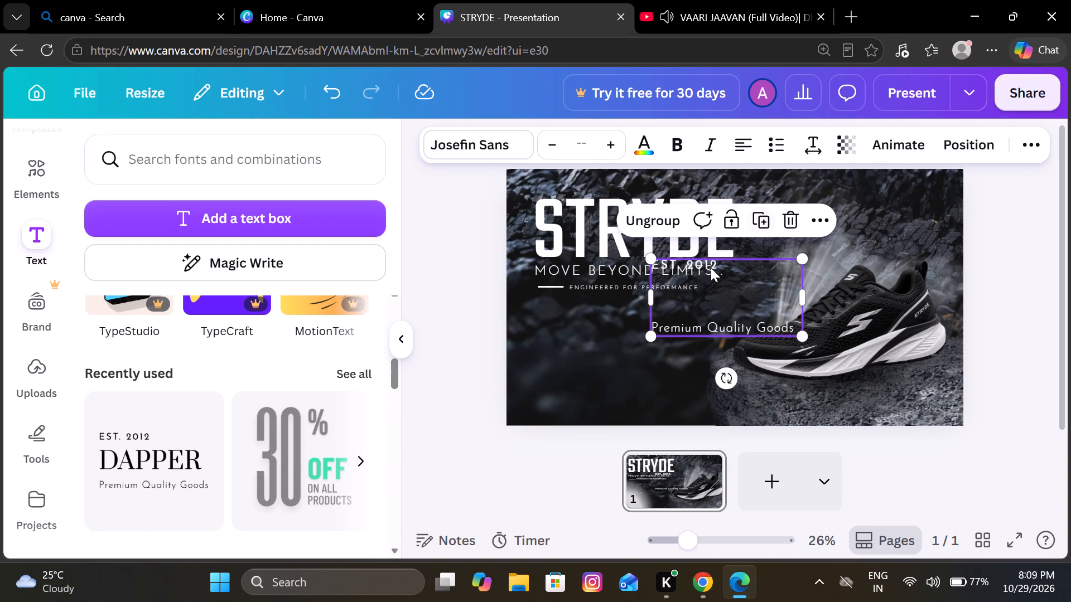
{"action": "left_click", "coordinate": [711, 268]}
{"action": "left_click", "coordinate": [770, 225]}
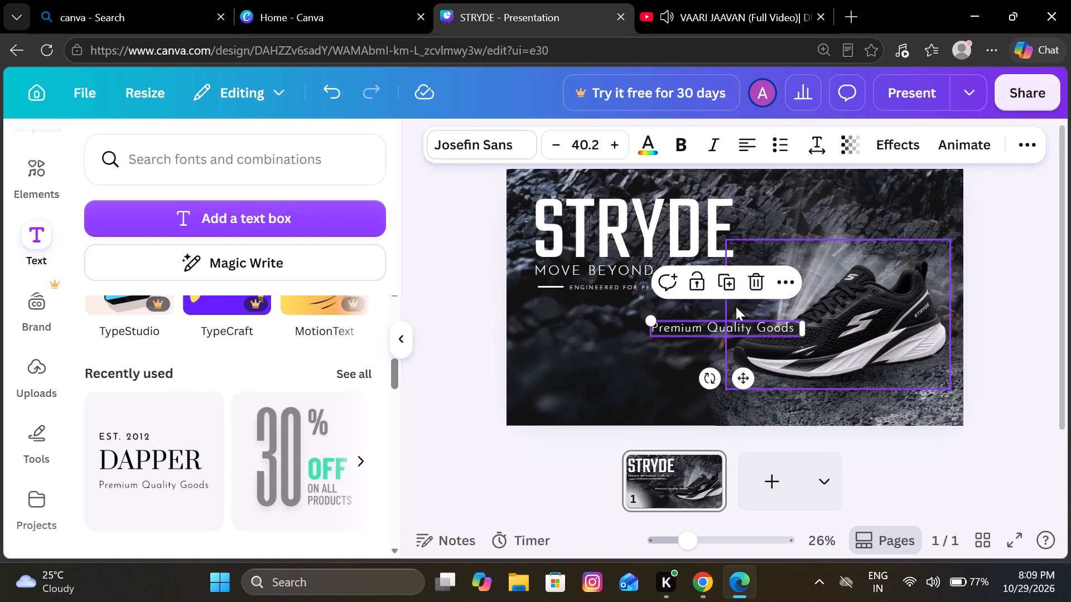
Replace the Premium Quality Goods text with LIGHTWEIGHT COMFORT, split over two lines.
{"action": "left_click", "coordinate": [733, 326]}
{"action": "type", "text": "LIGHT"}
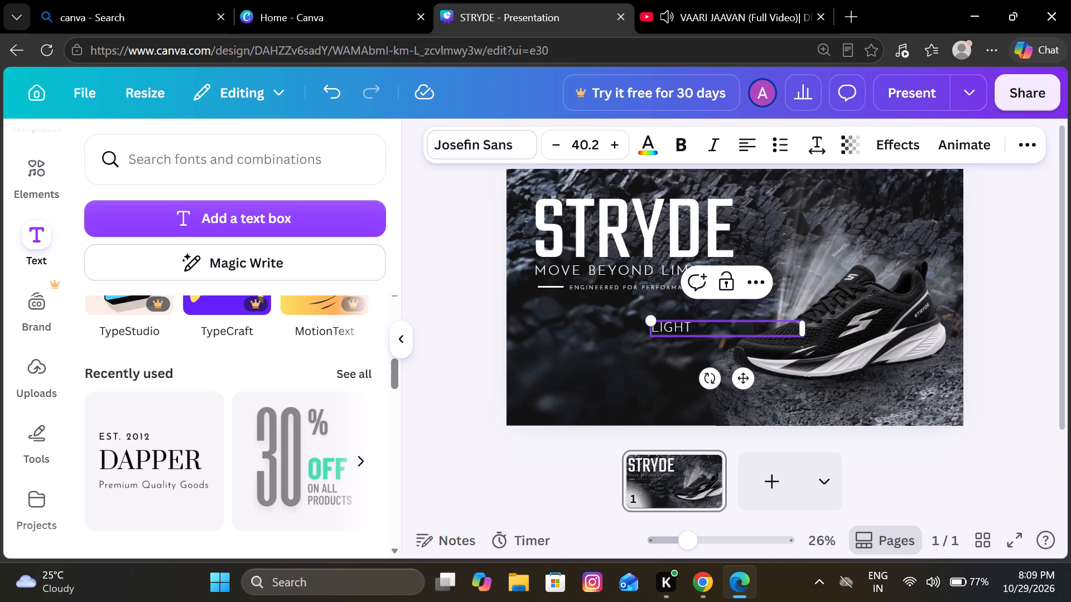
{"action": "type", "text": "WEIGHT"}
{"action": "key", "text": "space"}
{"action": "key", "text": "BackSpace"}
{"action": "key", "text": "Return"}
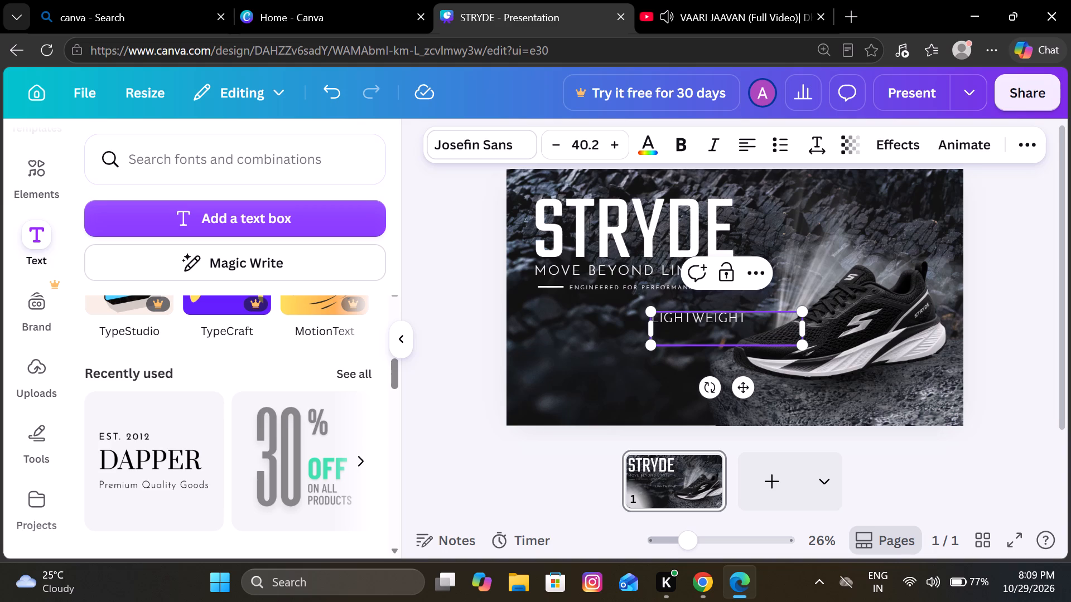
{"action": "type", "text": "COMFORT"}
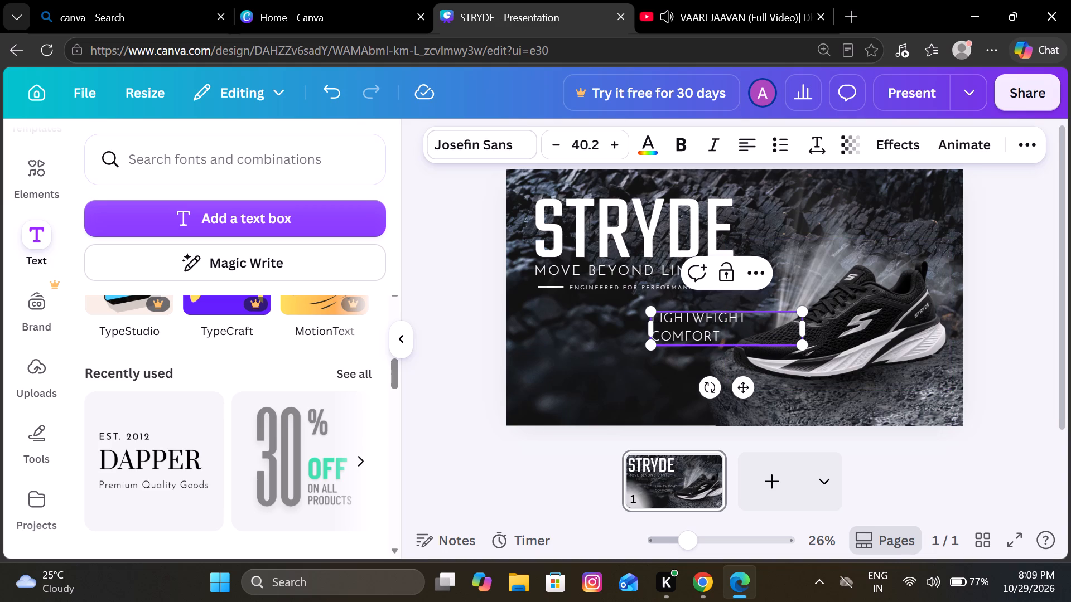
{"action": "left_click", "coordinate": [720, 344]}
{"action": "left_click_drag", "start_coordinate": [723, 349], "coordinate": [610, 378]}
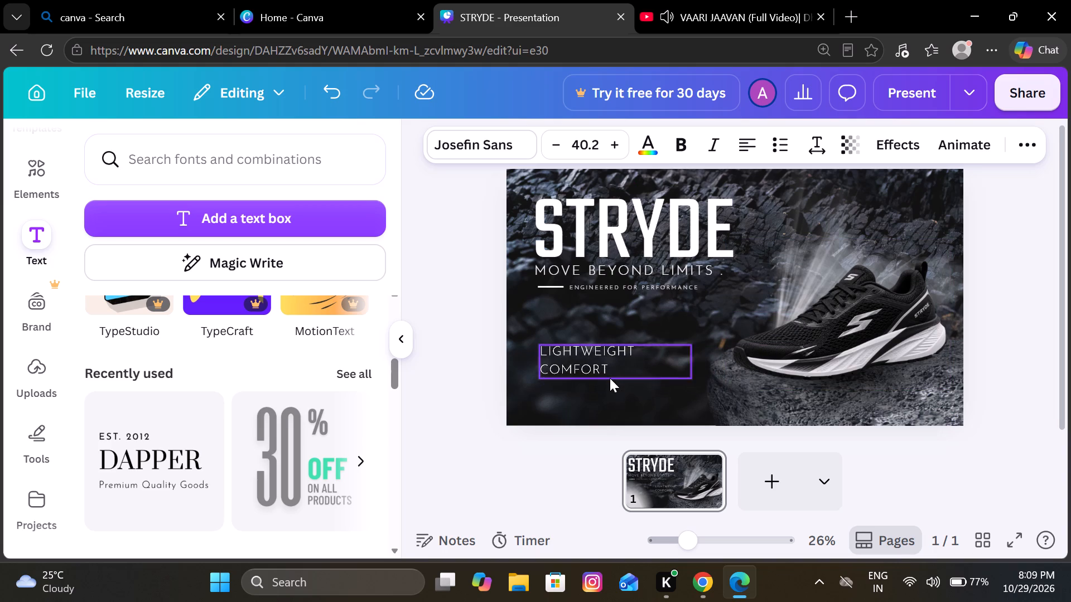
{"action": "left_click_drag", "start_coordinate": [610, 378], "coordinate": [603, 371]}
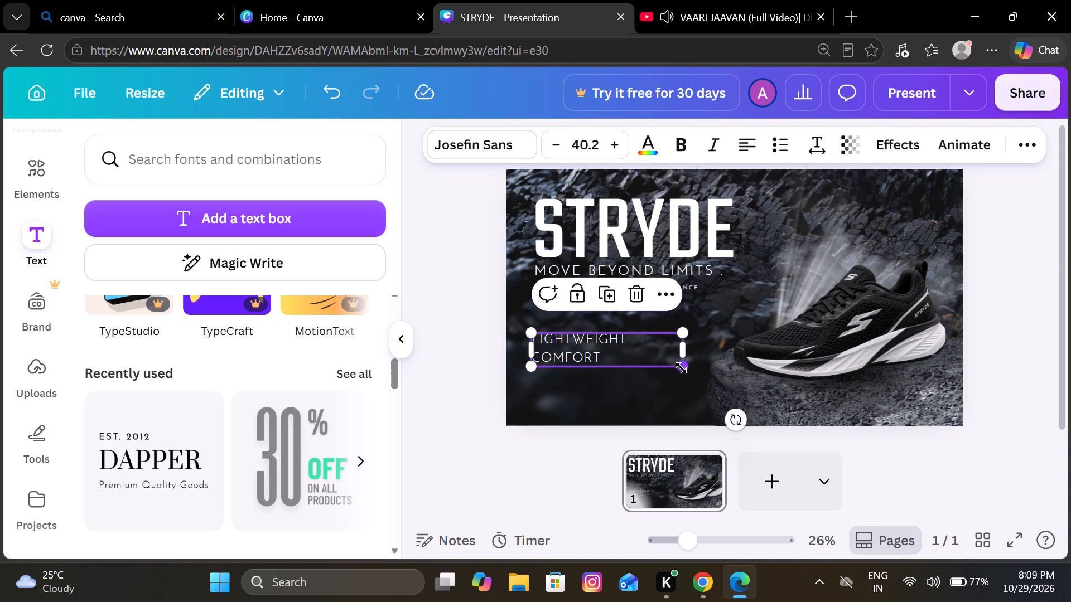
{"action": "left_click_drag", "start_coordinate": [682, 367], "coordinate": [599, 344]}
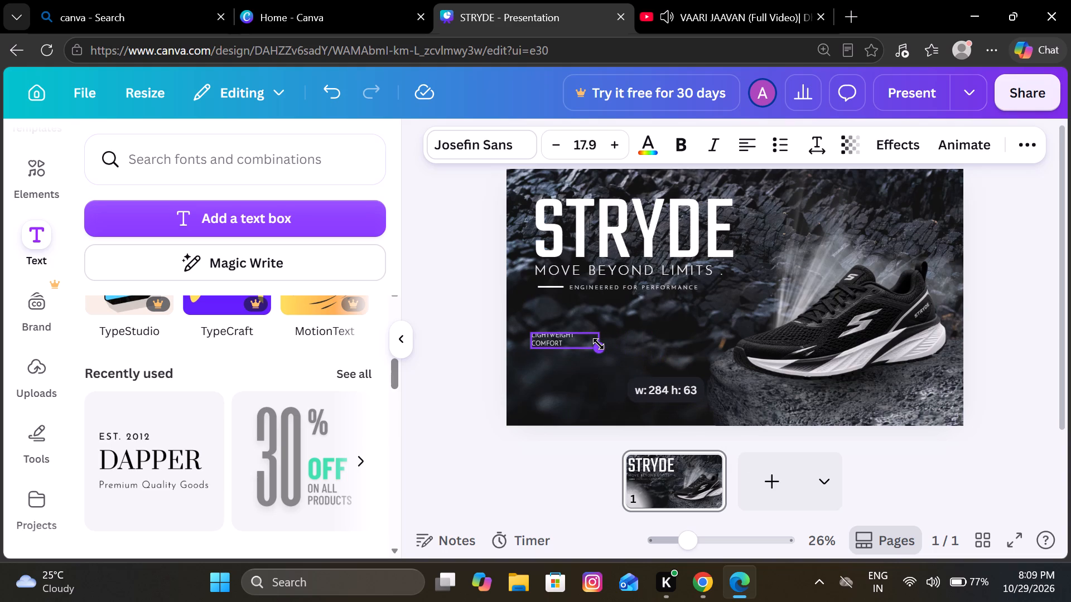
{"action": "left_click_drag", "start_coordinate": [599, 344], "coordinate": [606, 346]}
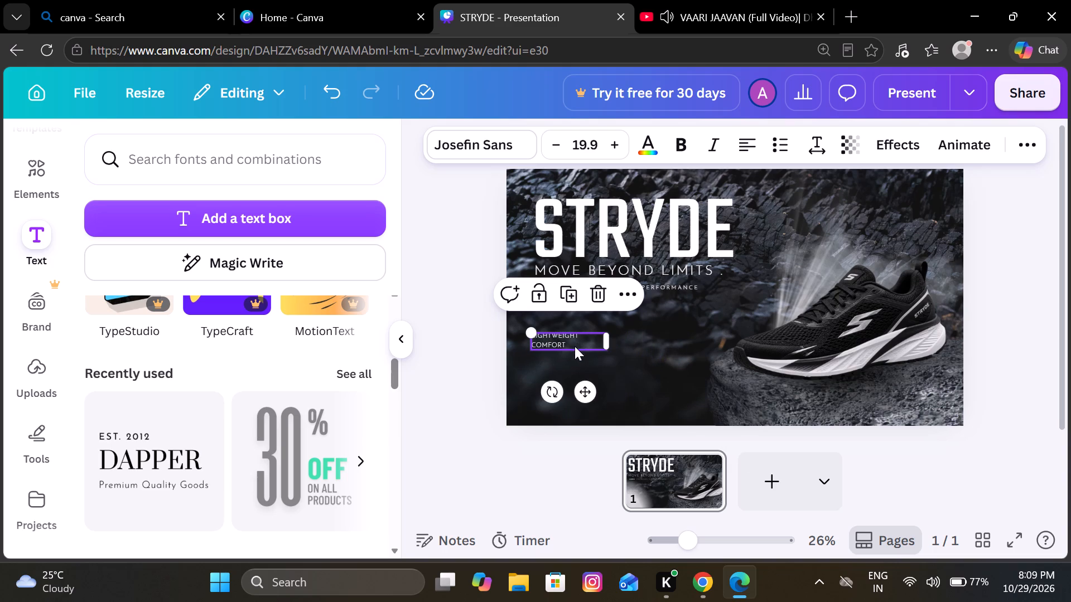
{"action": "left_click_drag", "start_coordinate": [575, 346], "coordinate": [575, 352]}
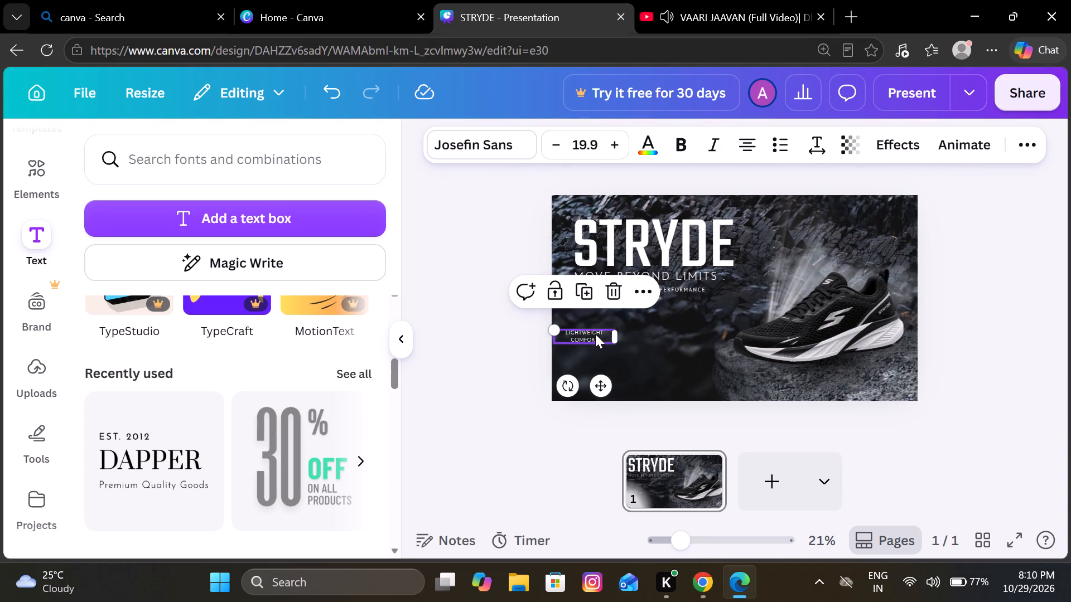
{"action": "left_click_drag", "start_coordinate": [595, 334], "coordinate": [594, 326]}
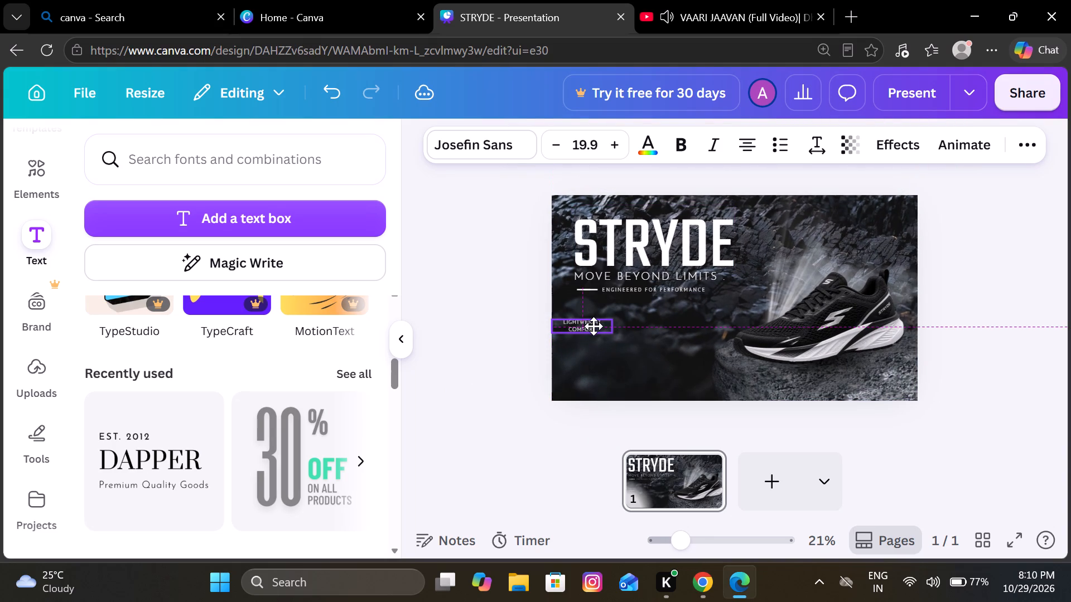
{"action": "left_click_drag", "start_coordinate": [594, 326], "coordinate": [592, 328]}
{"action": "left_click", "coordinate": [518, 355]}
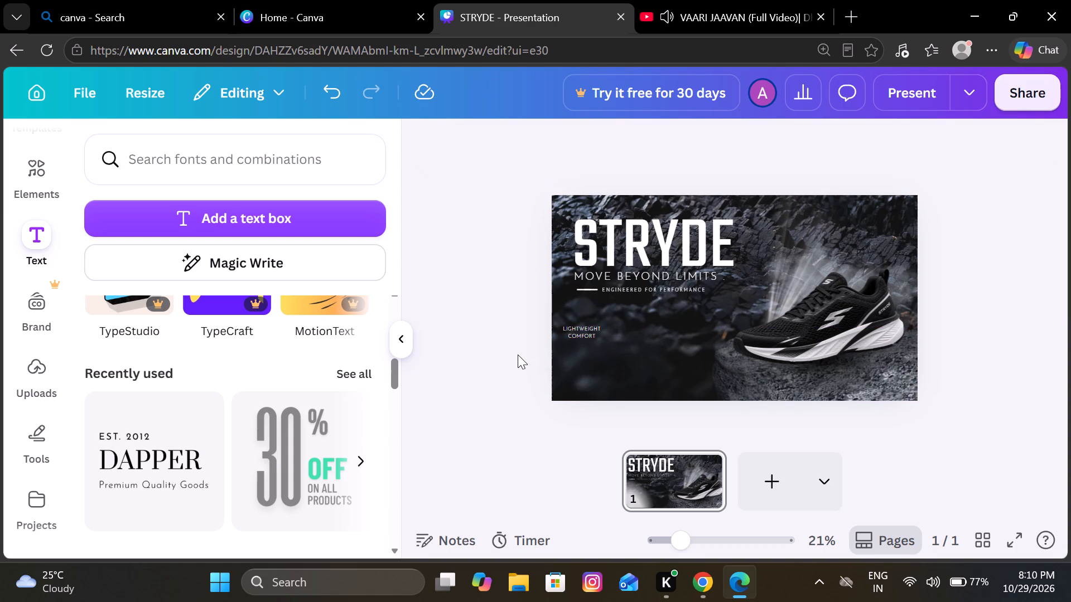
Add the 30% OFF ON ALL PRODUCTS text combination to the banner.
{"action": "left_click", "coordinate": [234, 420]}
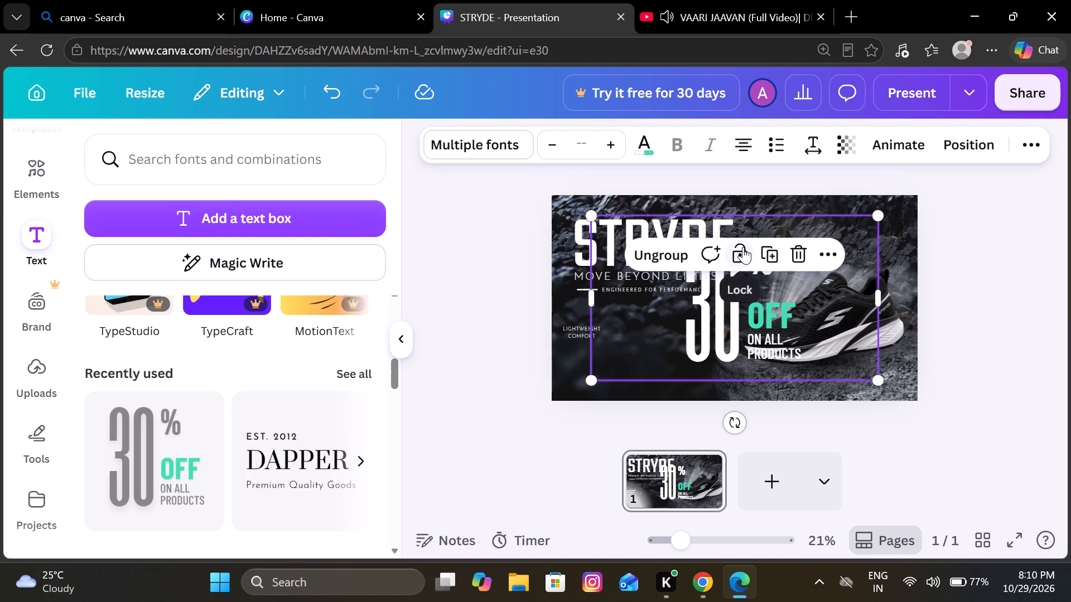